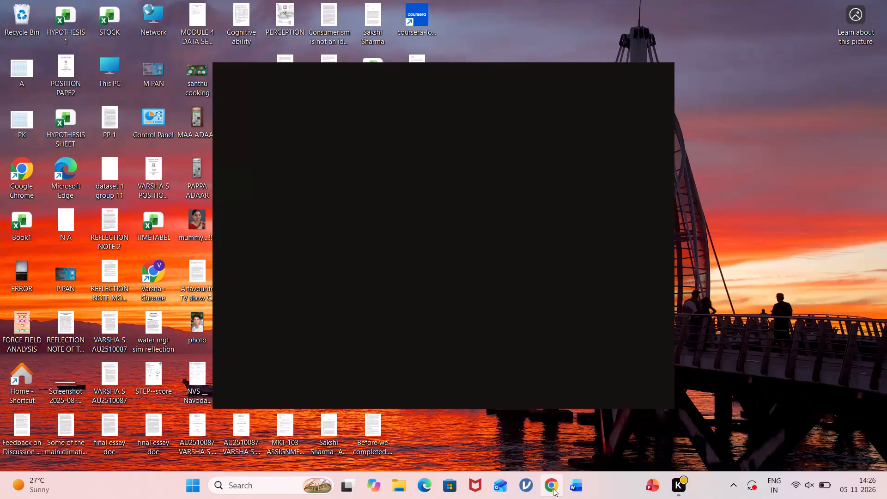
# Open Chrome with the ahduni.edu.in profile.
pyautogui.doubleClick(553, 488)
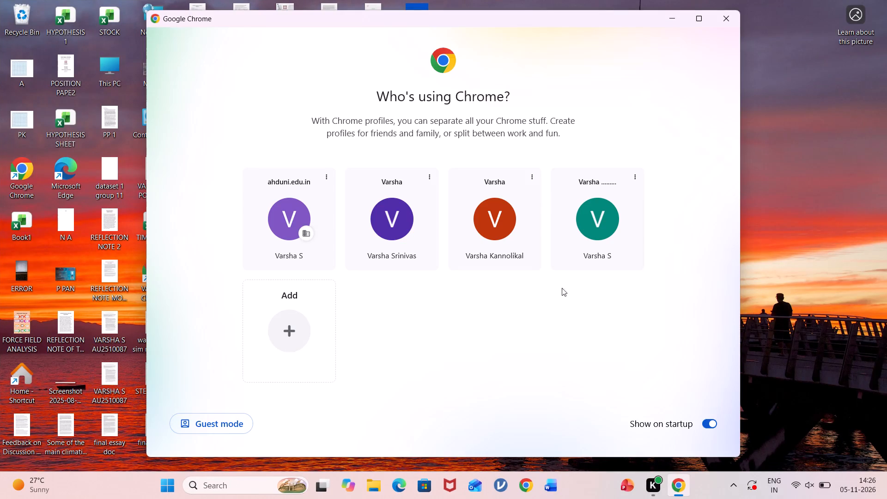
pyautogui.click(329, 238)
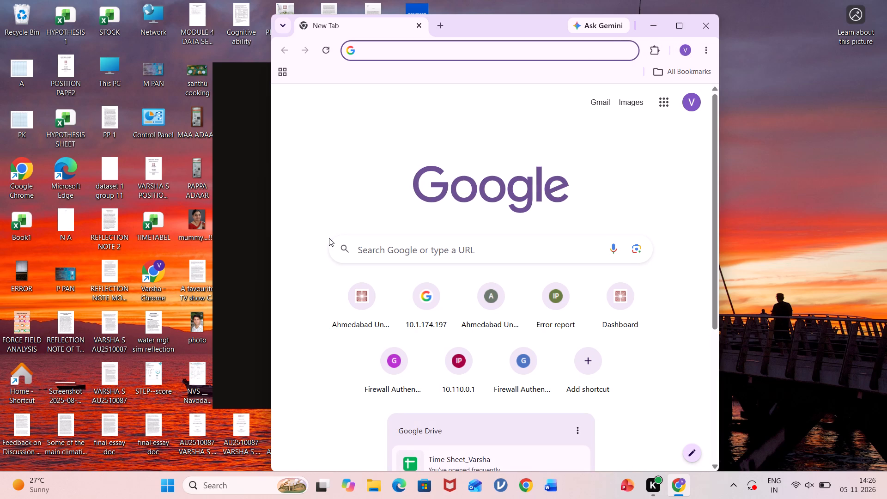
# Search Google for canva, maximize the browser window and open the Canva account login result.
pyautogui.scroll(-1, 453, 331)
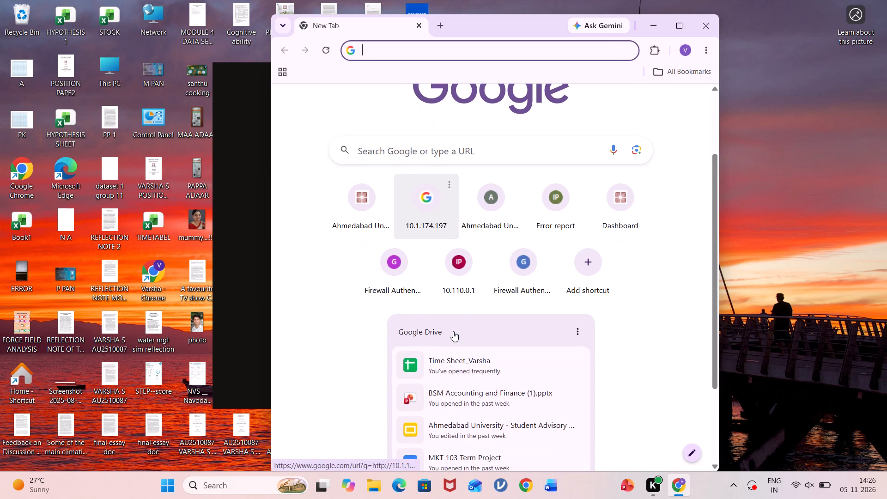
pyautogui.scroll(-1, 453, 331)
pyautogui.scroll(3, 453, 331)
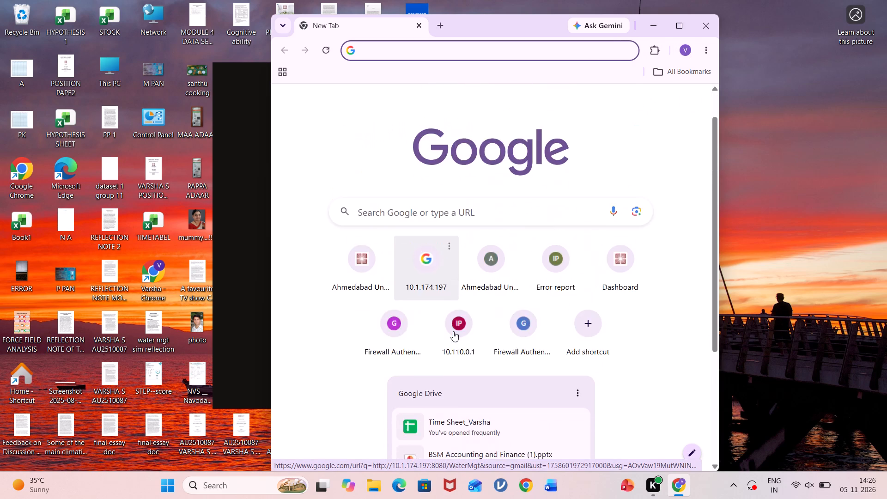
pyautogui.click(494, 258)
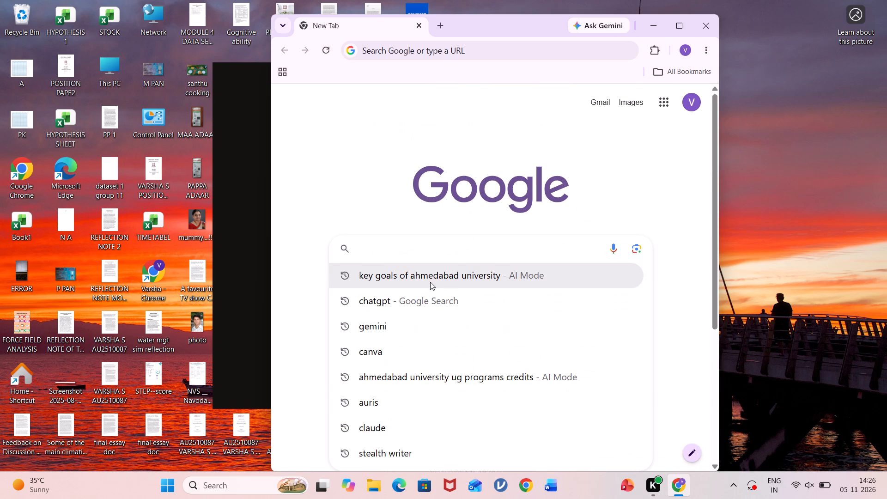
pyautogui.click(410, 344)
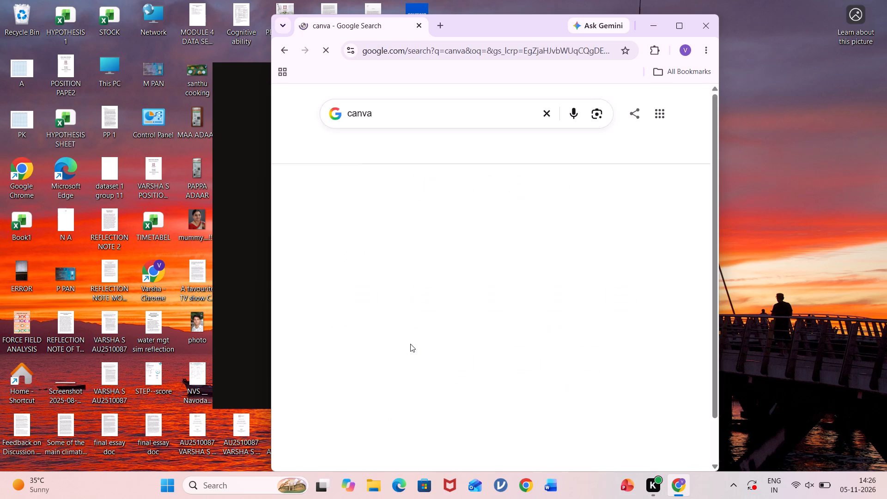
pyautogui.scroll(-3, 410, 344)
pyautogui.click(686, 22)
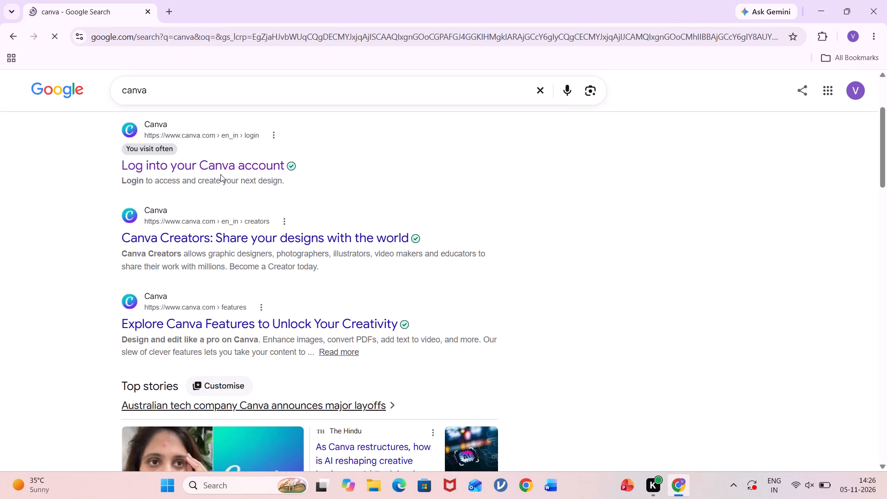
pyautogui.click(223, 166)
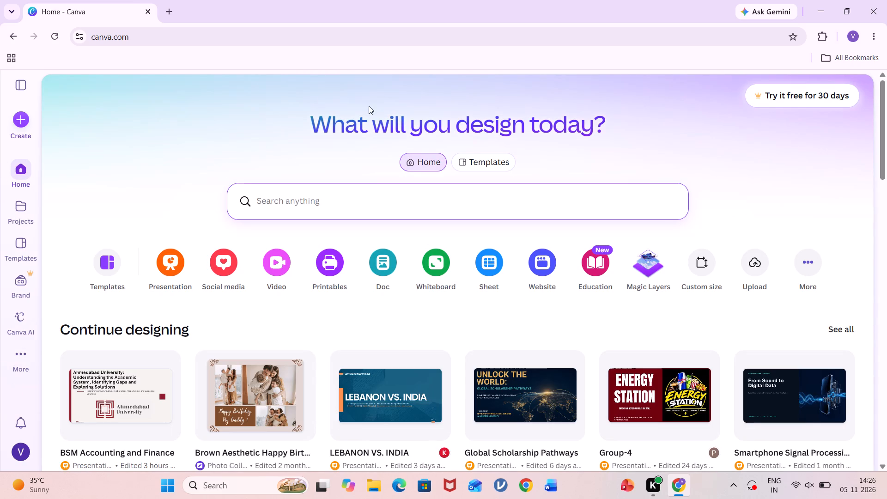
# Open the recent BSM Accounting and Finance presentation for editing.
pyautogui.click(125, 389)
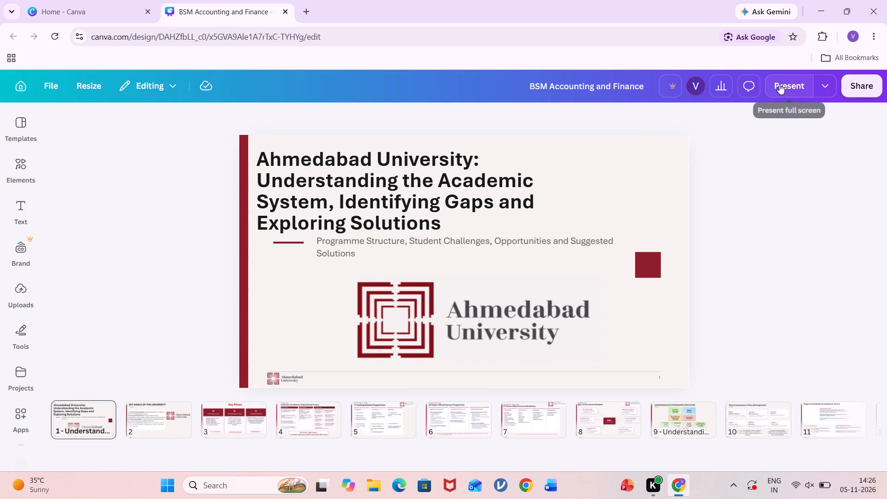
# Present the deck full screen, review its slides from the title to How to Make Good Academic Choices, and exit the presentation.
pyautogui.click(779, 84)
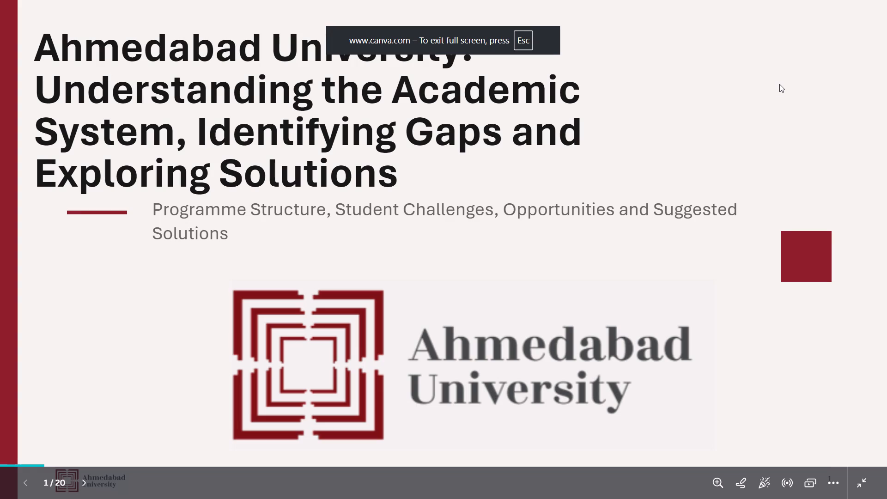
pyautogui.press('Right')
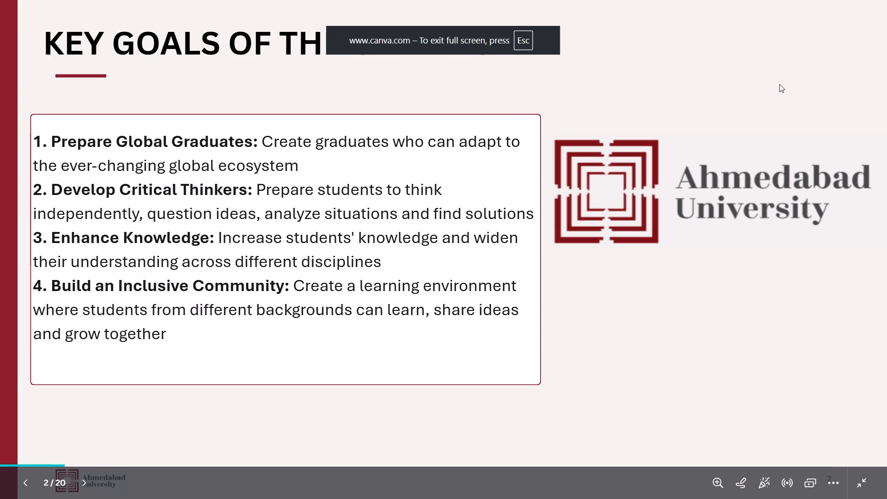
pyautogui.press('Right')
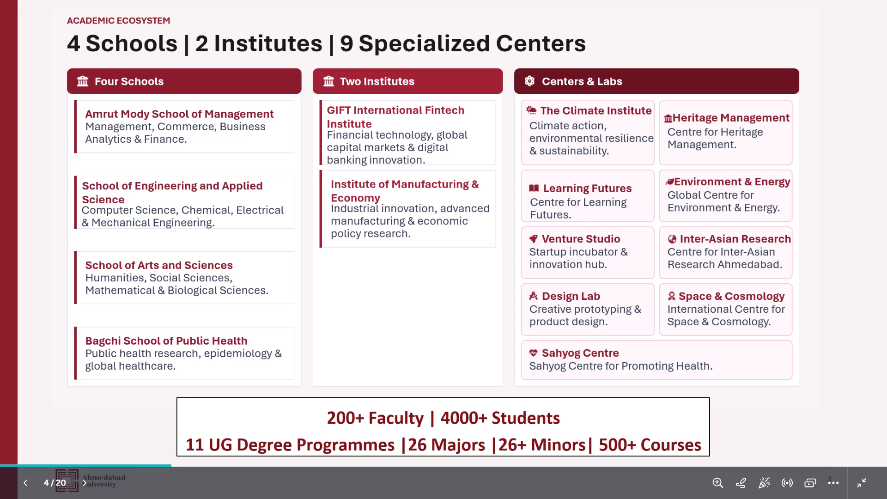
pyautogui.press('Right')
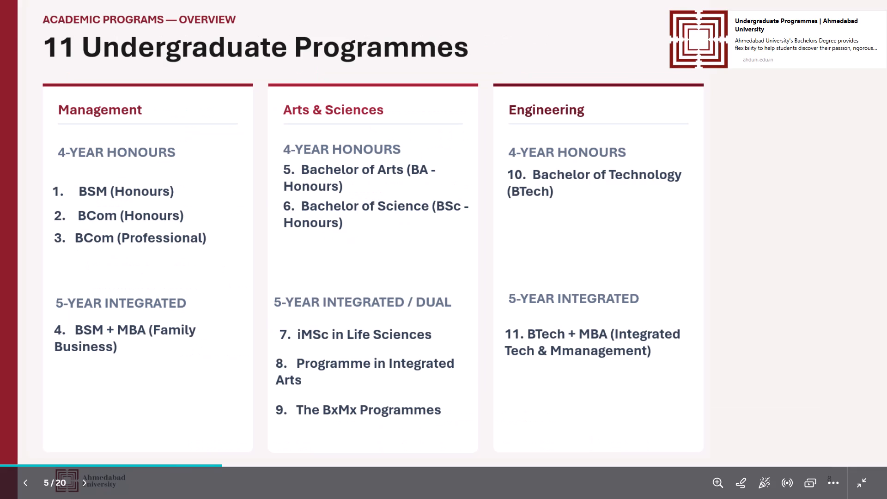
pyautogui.press('Right')
pyautogui.press('Right')
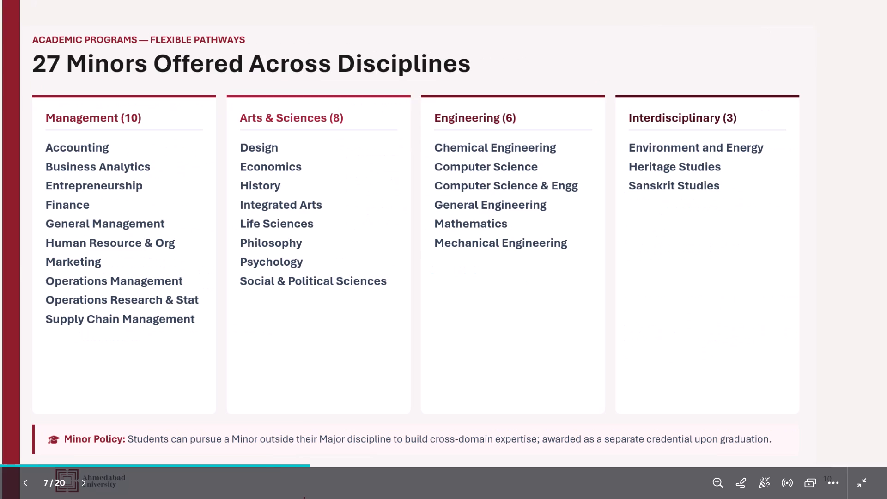
pyautogui.press('Right')
pyautogui.press('Right')
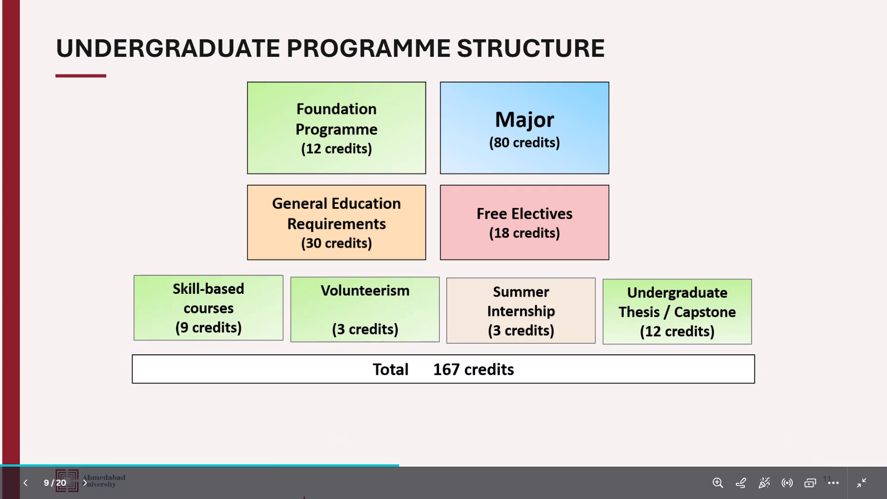
pyautogui.press('Right')
pyautogui.press('Right')
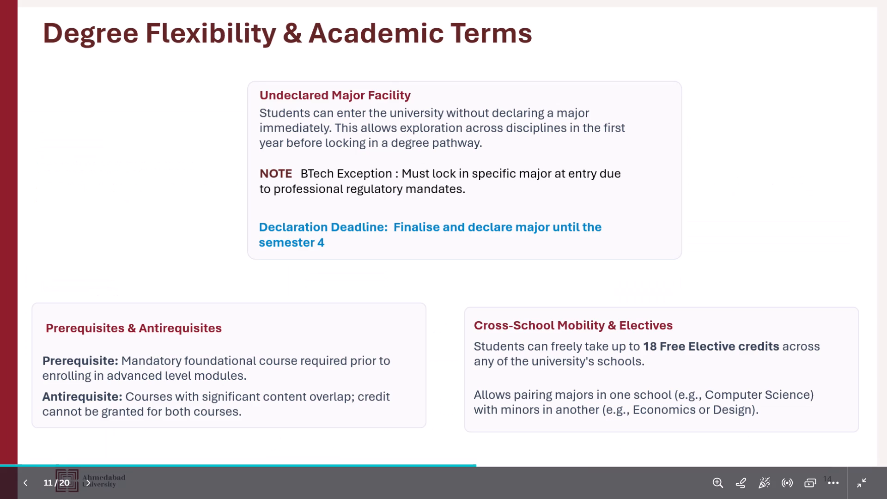
pyautogui.press('Right')
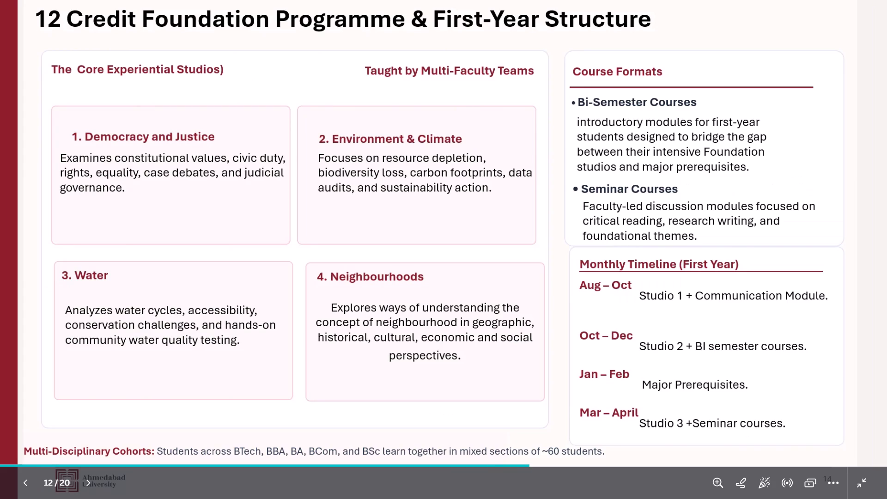
pyautogui.press('Right')
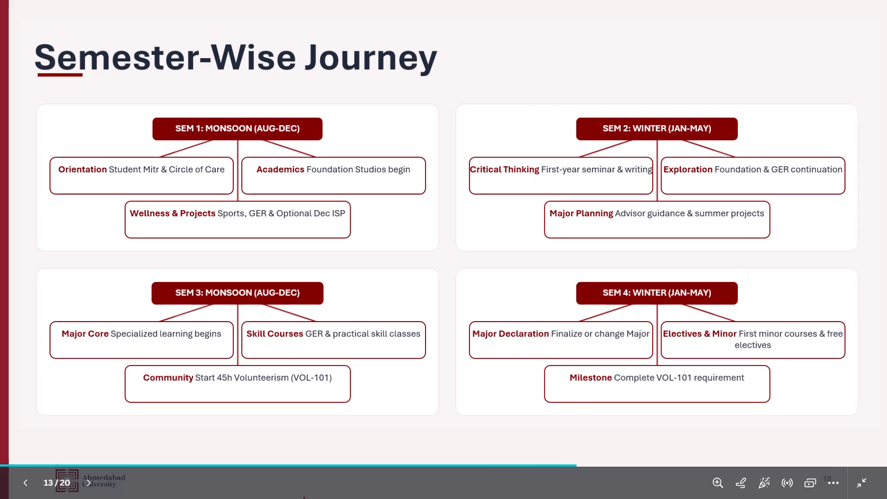
pyautogui.press('Right')
pyautogui.press('Right')
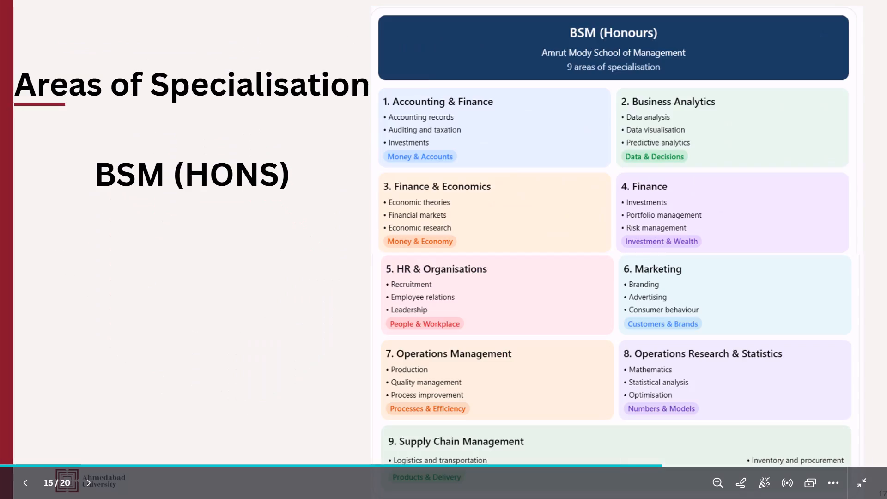
pyautogui.press('Right')
pyautogui.press('Right')
pyautogui.press('Right')
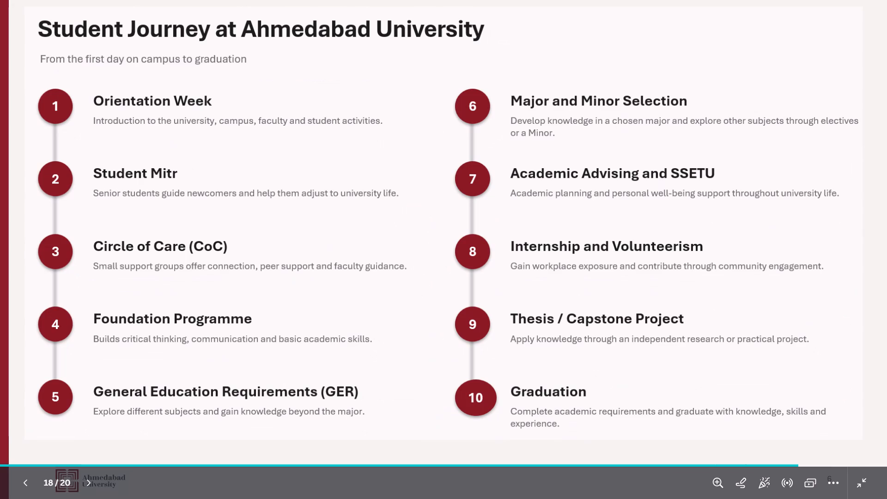
pyautogui.press('Left')
pyautogui.press('Right')
pyautogui.press('Right')
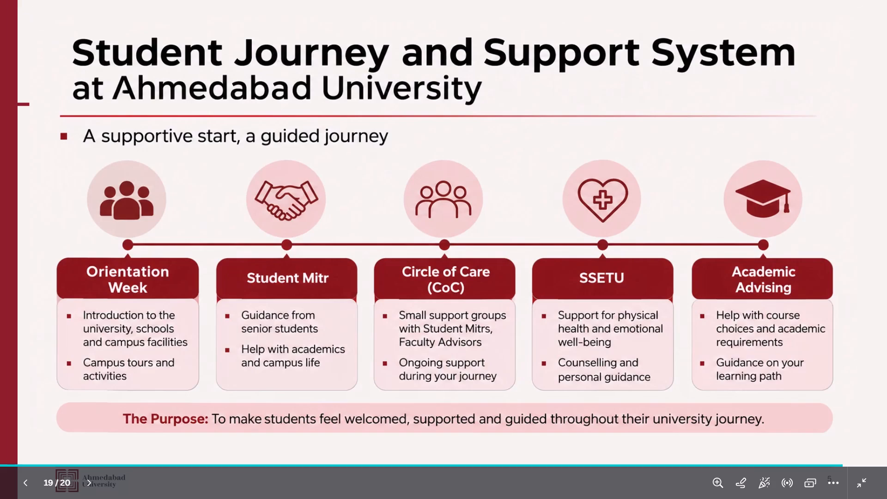
pyautogui.press('Right')
pyautogui.press('Right')
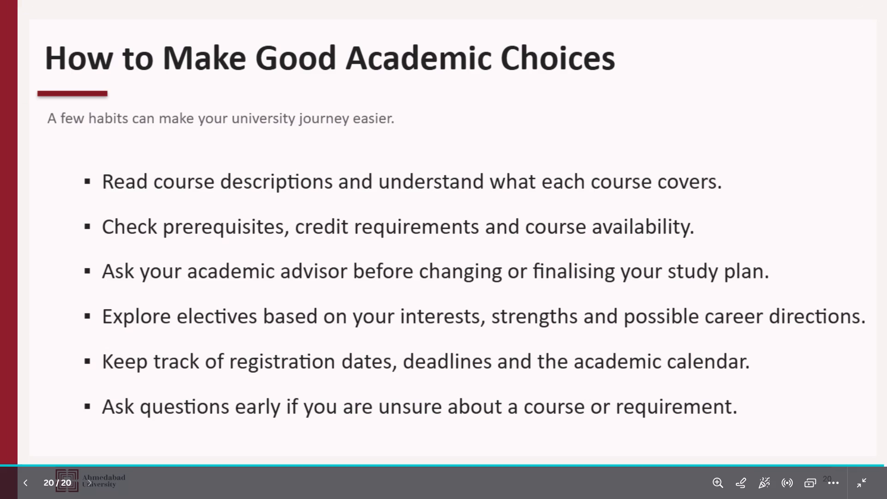
pyautogui.press('Escape')
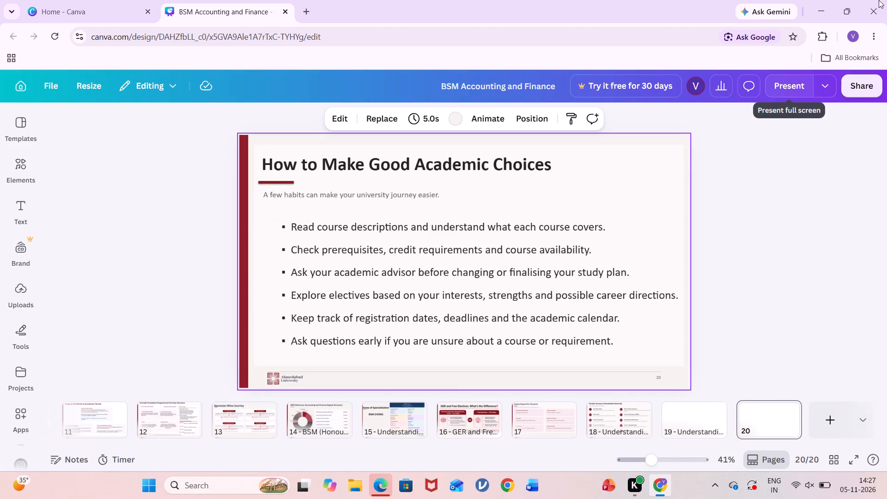
# Open the design's public view link sharing options and bring up the link address.
pyautogui.click(858, 84)
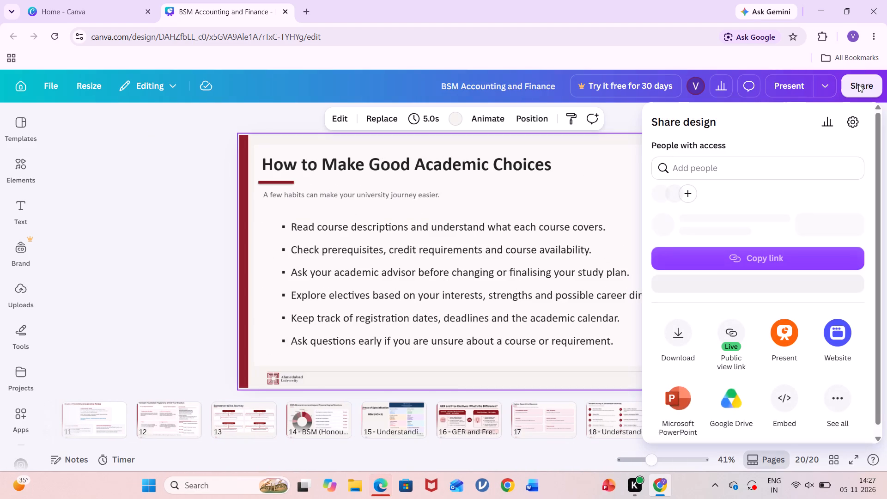
pyautogui.click(733, 358)
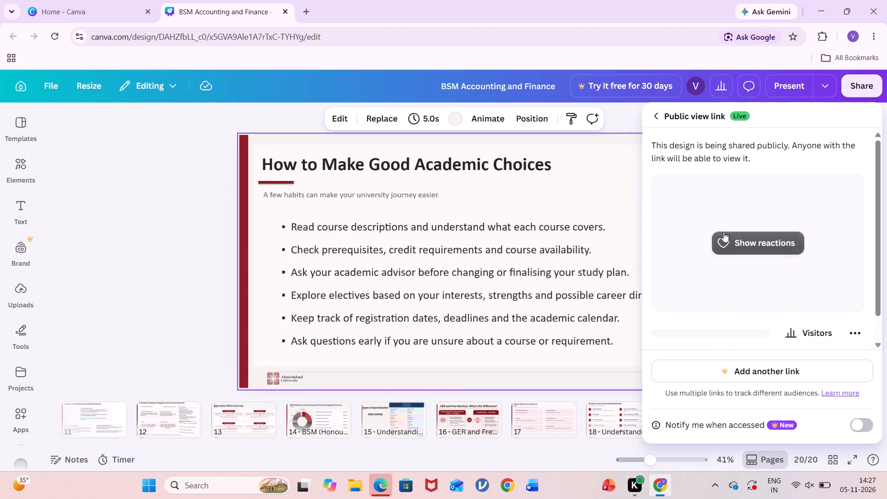
pyautogui.scroll(-2, 852, 341)
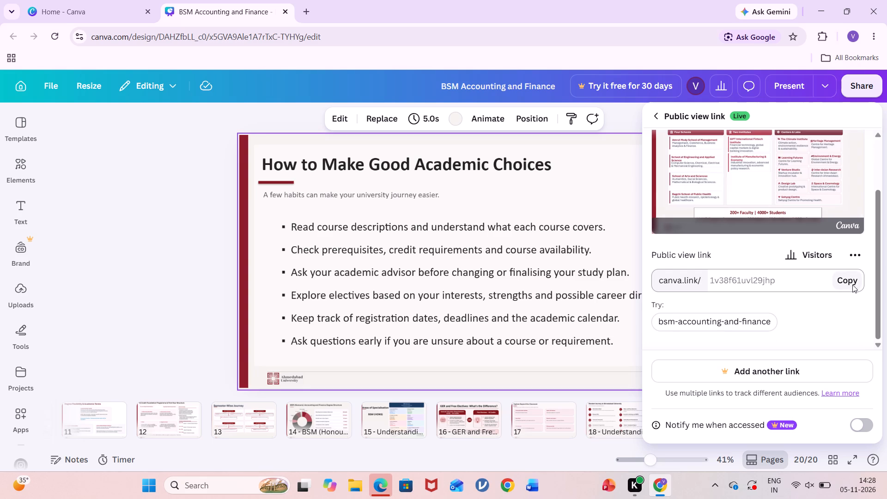
# Check the public view link's extra options and preview, and copy the link of the BSM Accounting and Finance design.
pyautogui.click(853, 256)
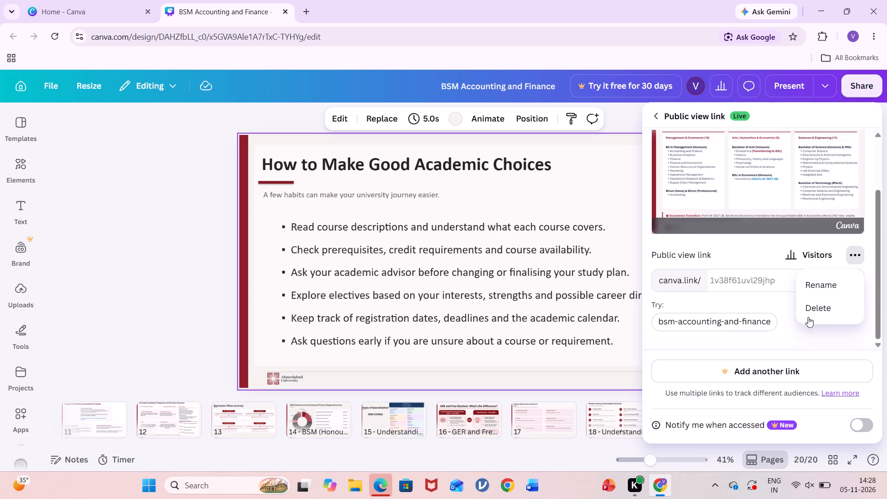
pyautogui.click(798, 341)
pyautogui.scroll(2, 805, 303)
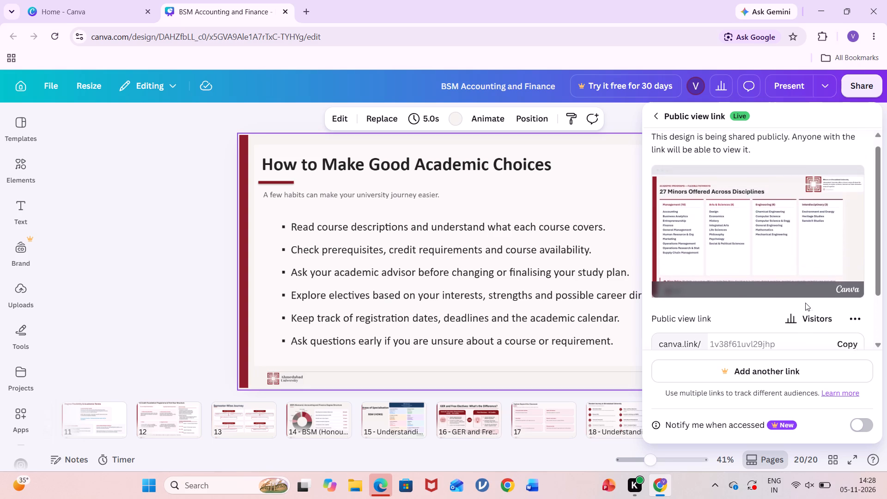
pyautogui.scroll(1, 805, 303)
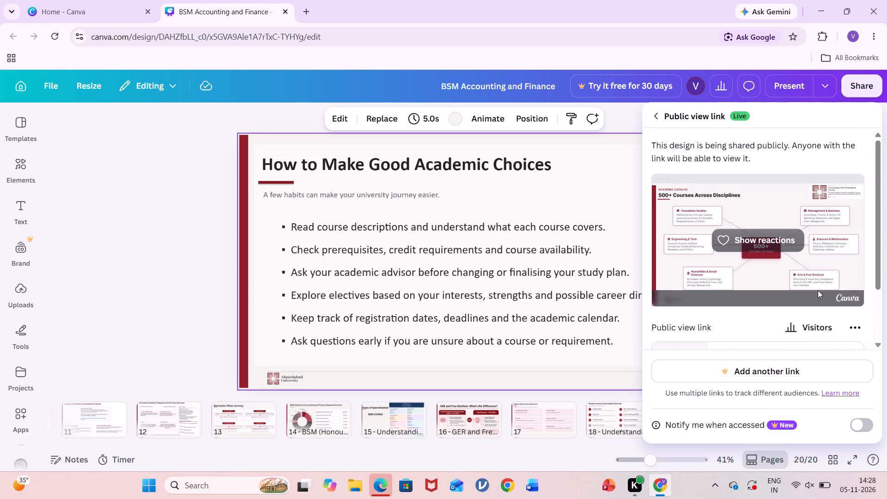
pyautogui.scroll(-3, 818, 290)
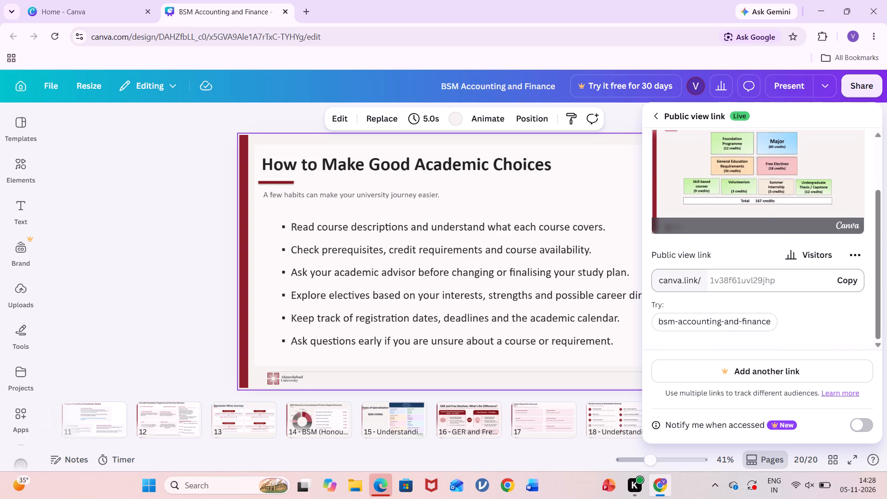
pyautogui.click(853, 285)
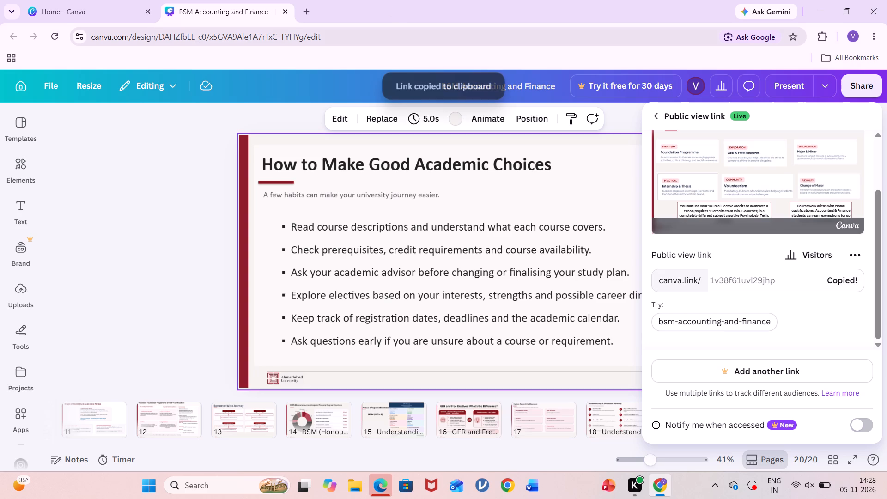
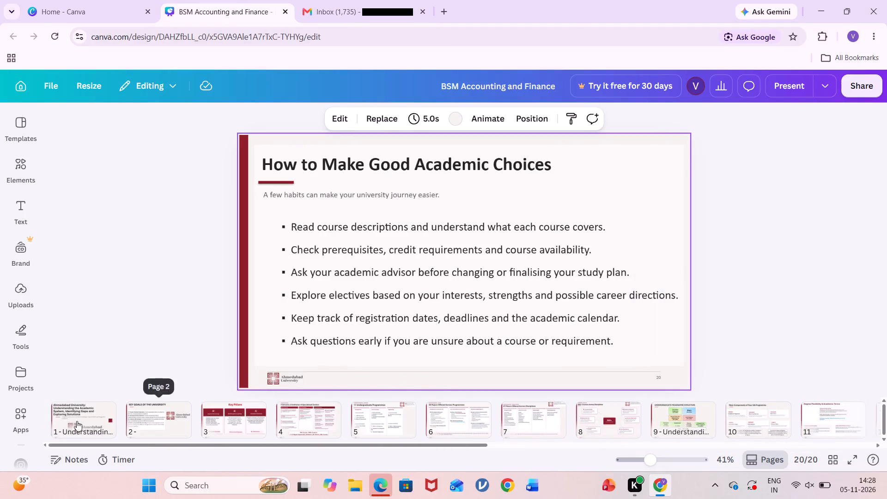
# Present the deck full screen from the title slide, review it up to 12 Credit Foundation Programme & First-Year Structure, and exit.
pyautogui.click(69, 423)
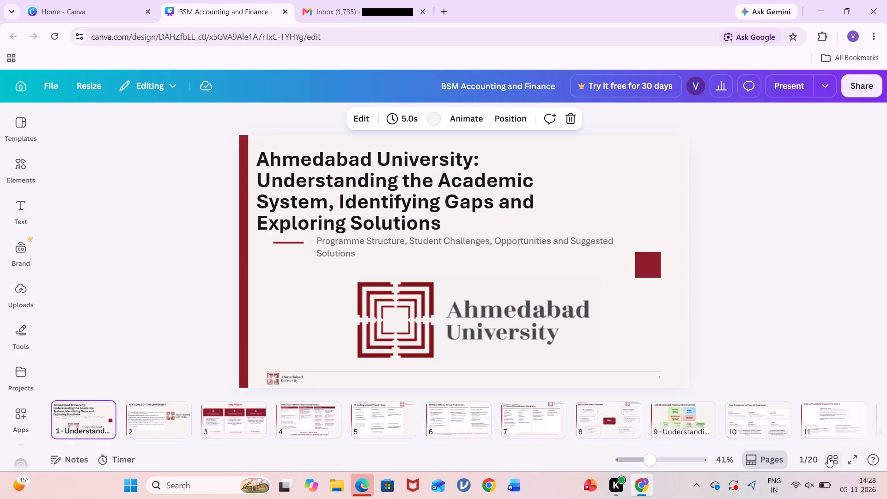
pyautogui.click(851, 465)
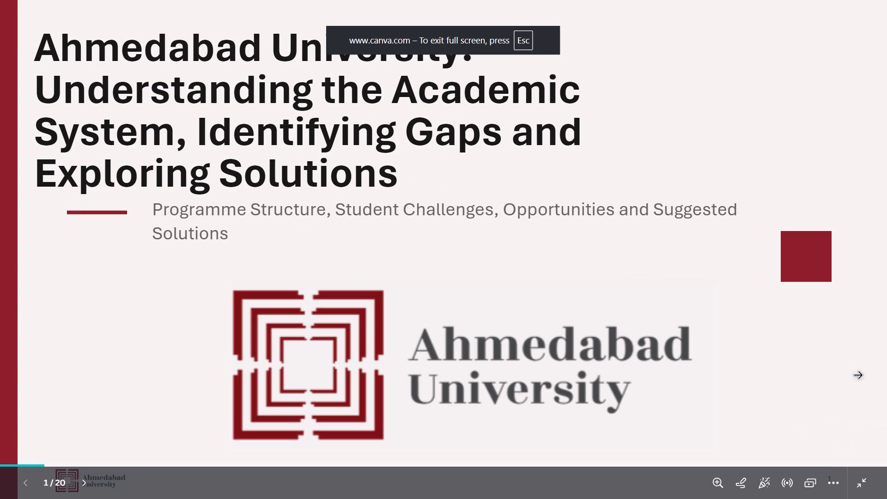
pyautogui.press('Right')
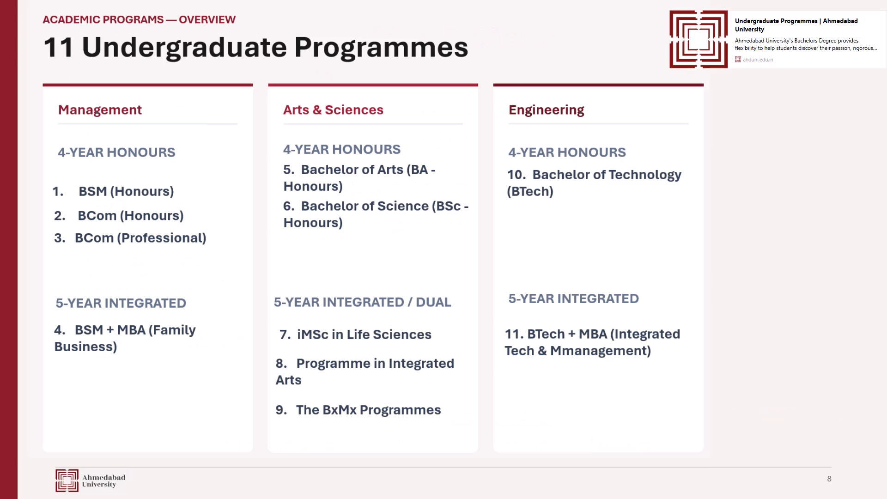
pyautogui.press('Right')
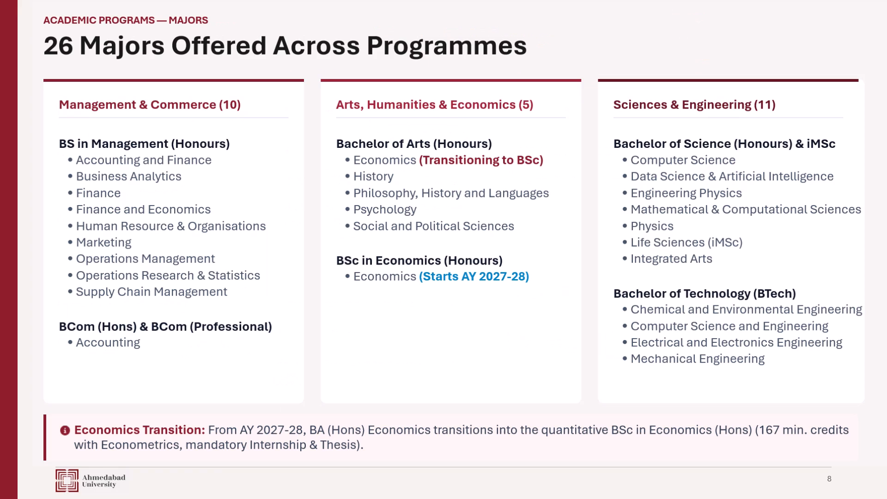
pyautogui.press('Right')
pyautogui.press('Right')
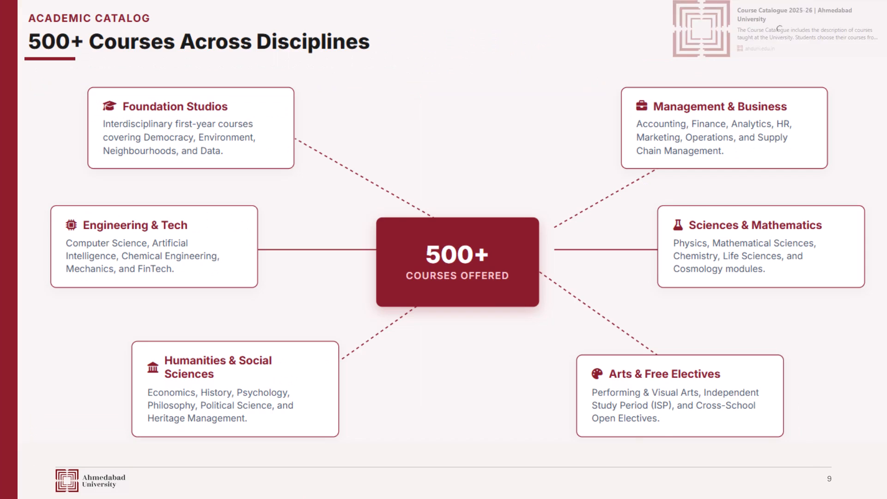
pyautogui.press('Right')
pyautogui.press('Right')
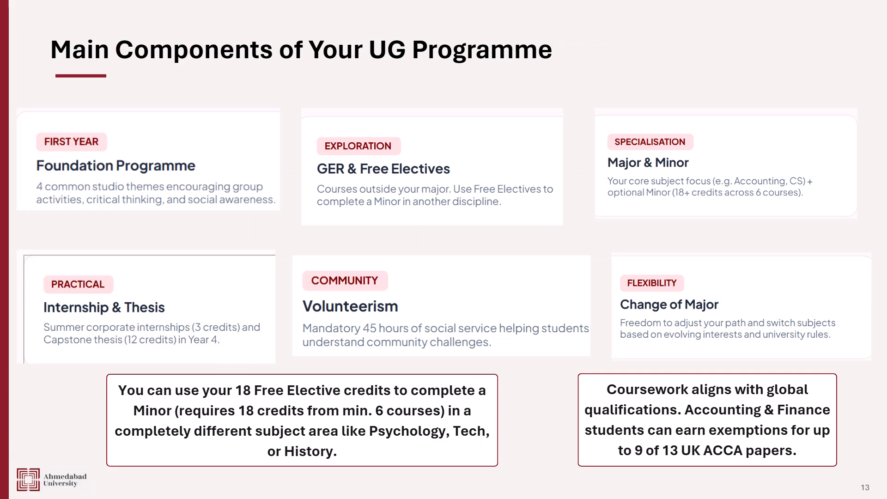
pyautogui.press('Right')
pyautogui.press('Right')
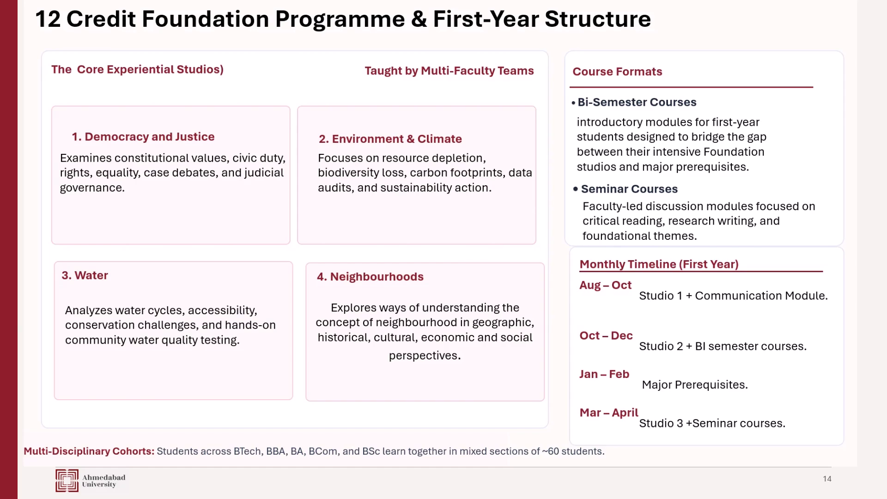
pyautogui.press('Escape')
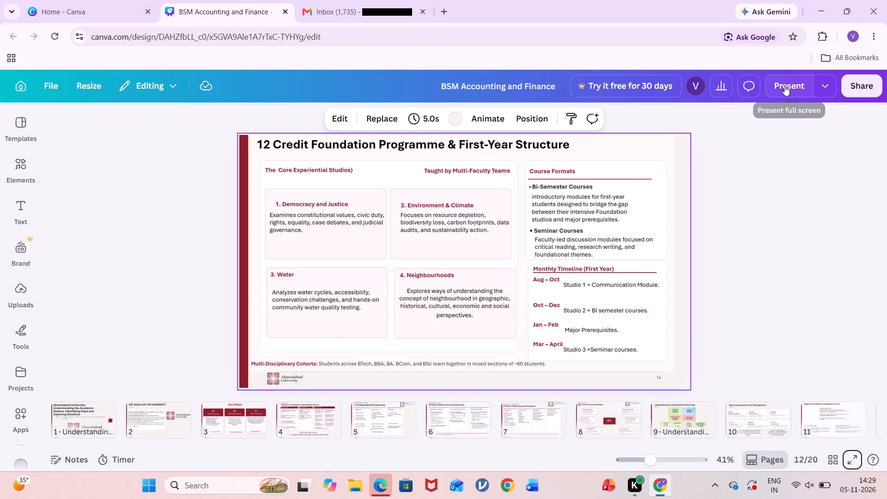
# Resume presenting full screen from slide 12, review the remaining slides through How to Make Good Academic Choices, and exit.
pyautogui.click(799, 86)
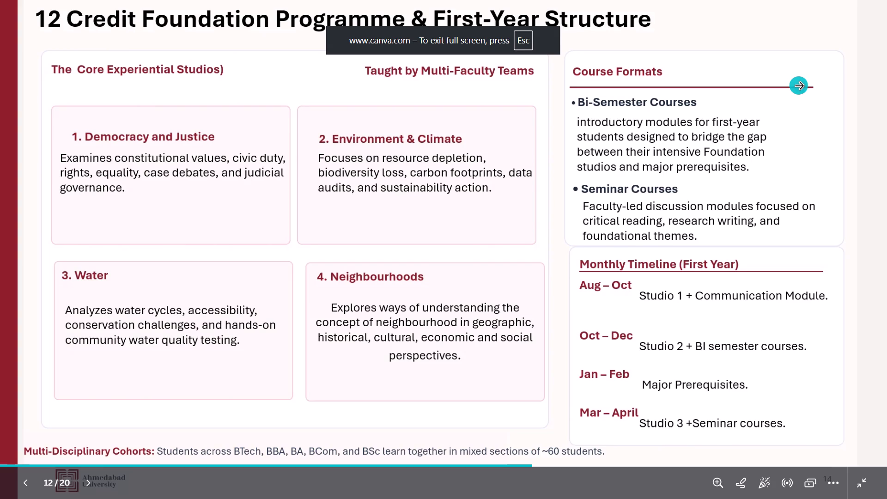
pyautogui.press('Right')
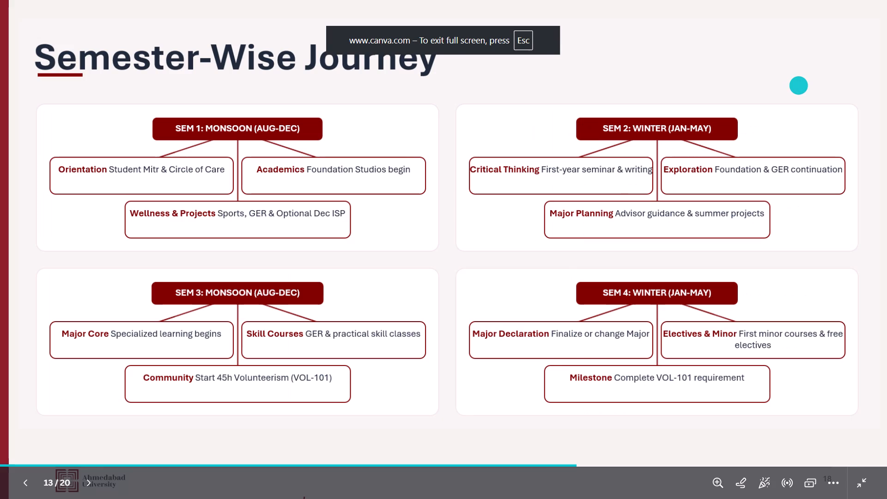
pyautogui.press('Right')
pyautogui.press('Right')
pyautogui.press('Right')
pyautogui.press('Right')
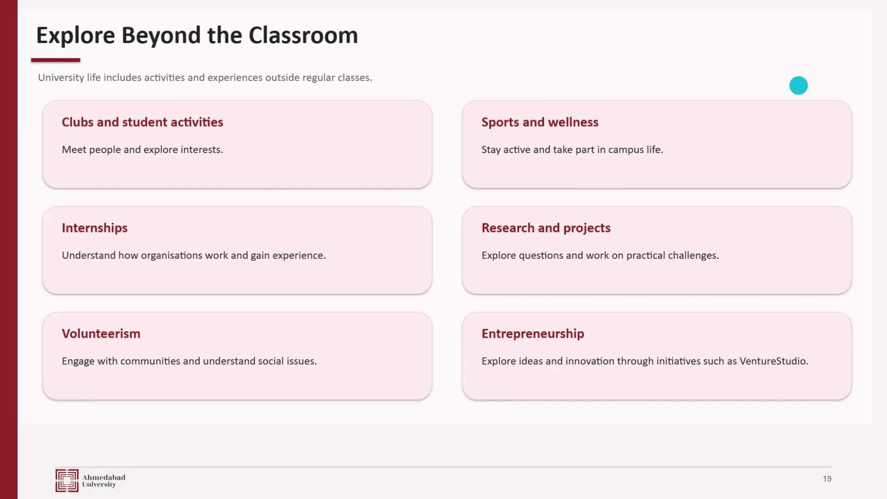
pyautogui.press('Right')
pyautogui.press('Right')
pyautogui.press('Right')
pyautogui.press('Right')
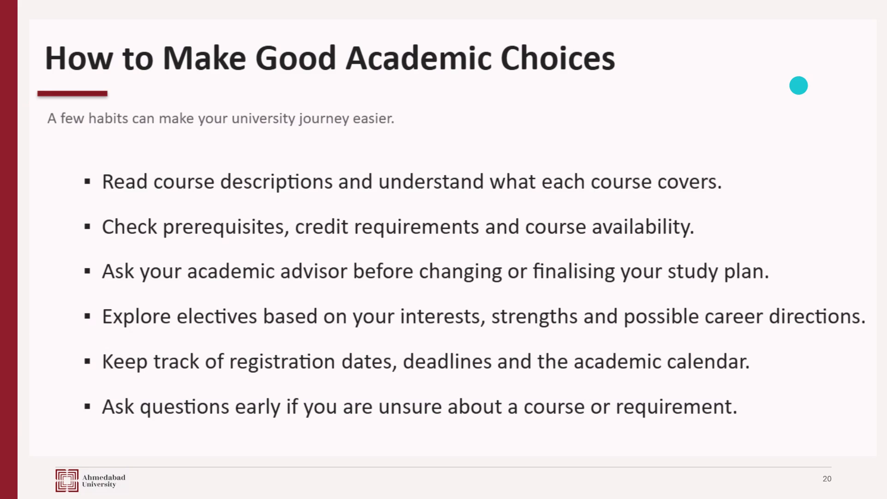
pyautogui.press('Right')
pyautogui.press('Escape')
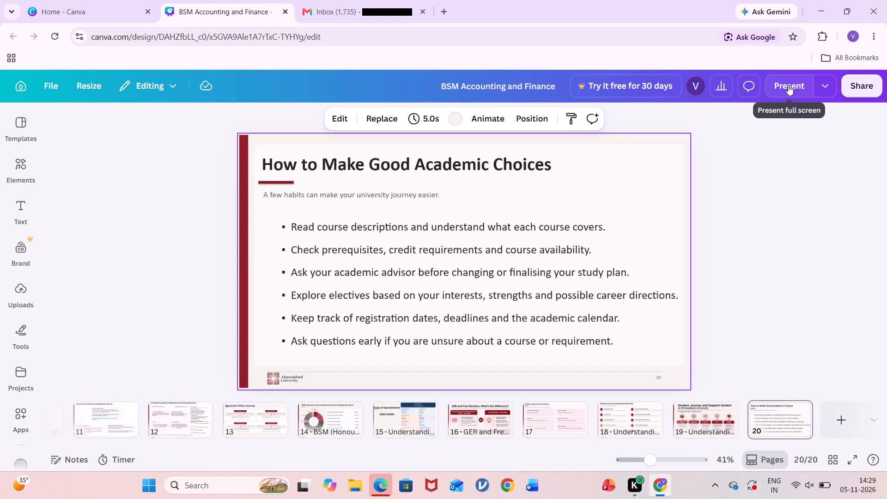
# Return to the deck's title slide, page 1, in the editor.
pyautogui.hscroll(12, 323, 419)
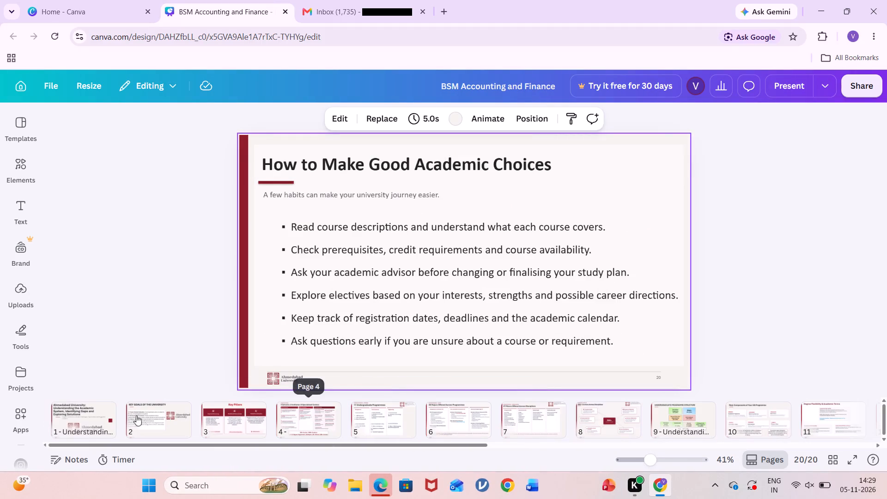
pyautogui.click(99, 418)
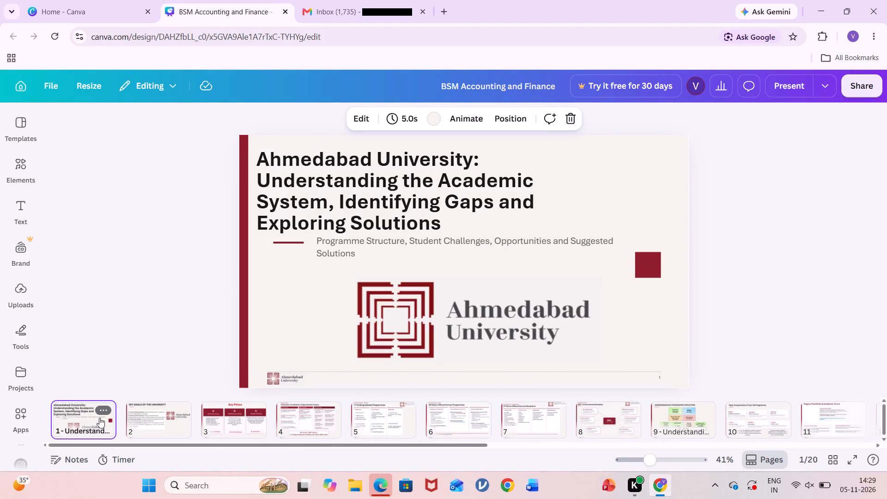
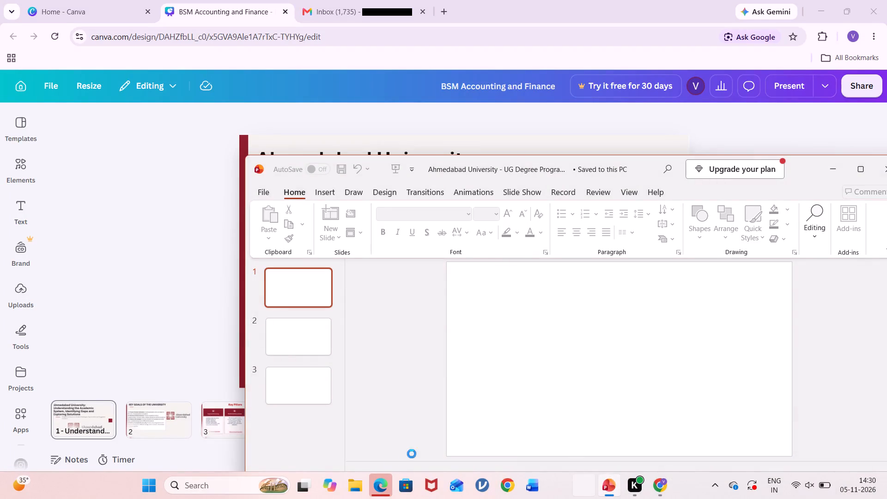
# Minimize the PowerPoint window holding the Ahmedabad University UG Degree presentation and return to the Canva deck in the browser.
pyautogui.scroll(-1, 640, 356)
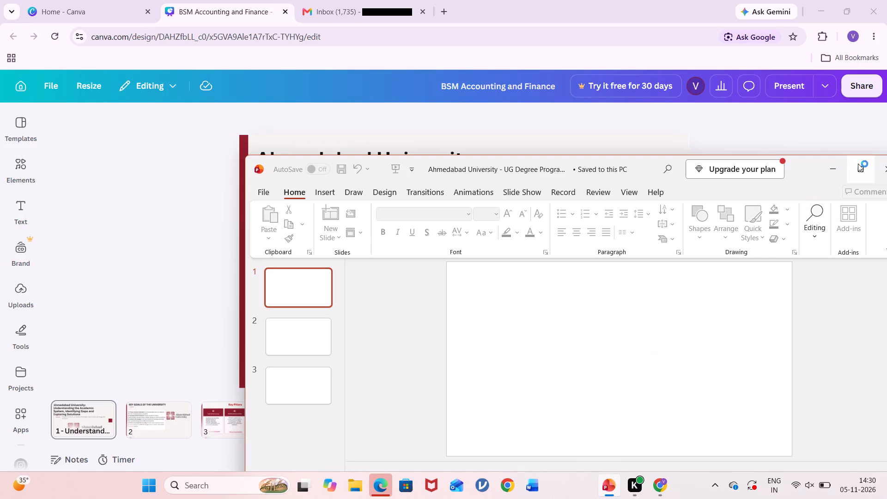
pyautogui.click(839, 164)
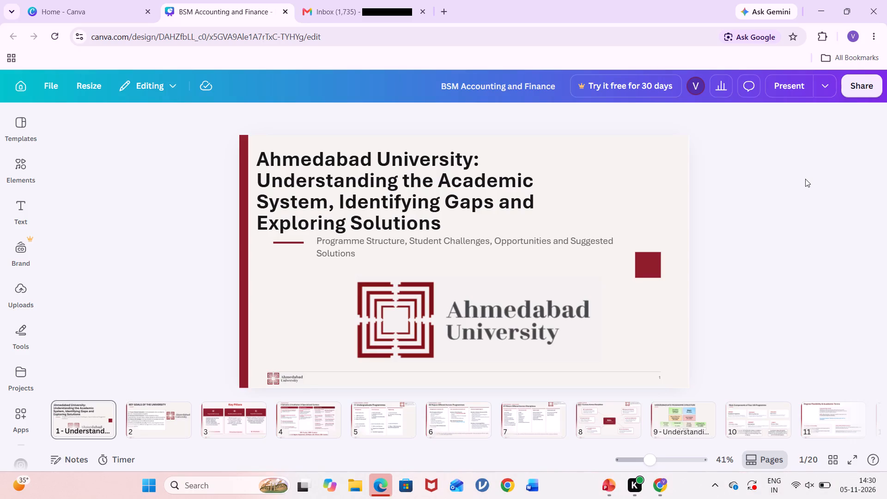
# Look through pages 7, 8 and 9, up to Undergraduate Programme Structure, and return to the title slide on page 1.
pyautogui.click(532, 429)
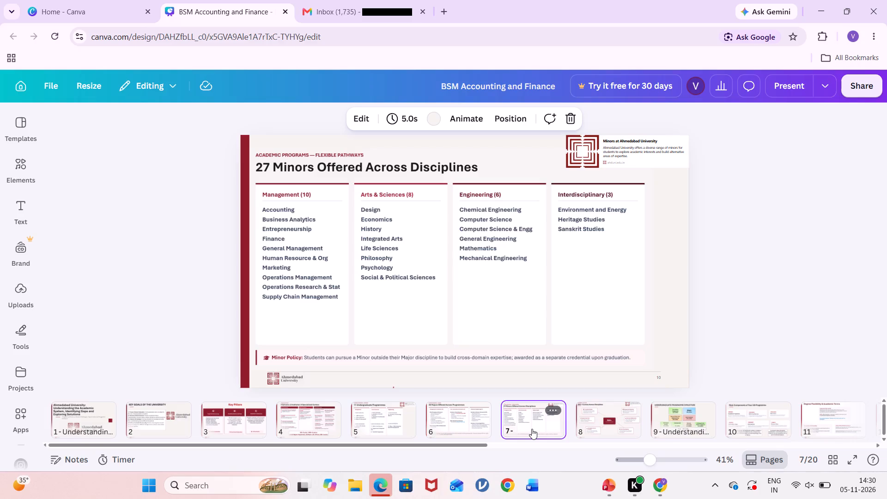
pyautogui.click(613, 408)
pyautogui.click(671, 432)
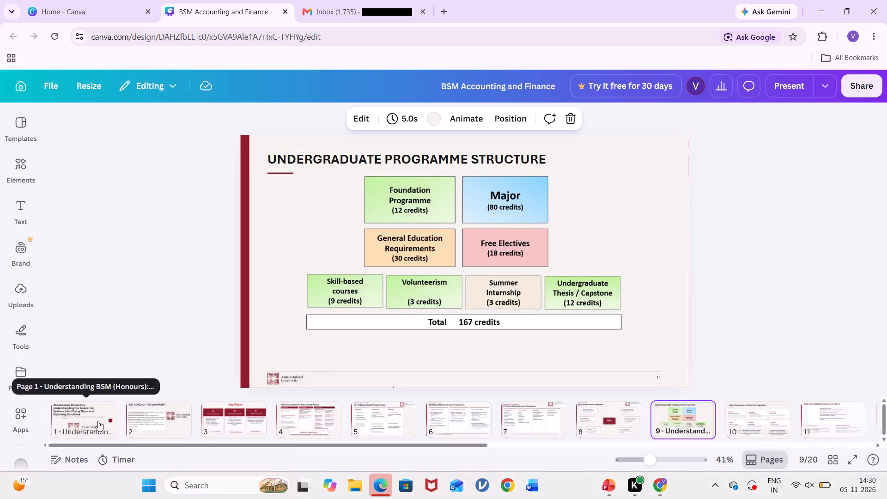
pyautogui.click(98, 421)
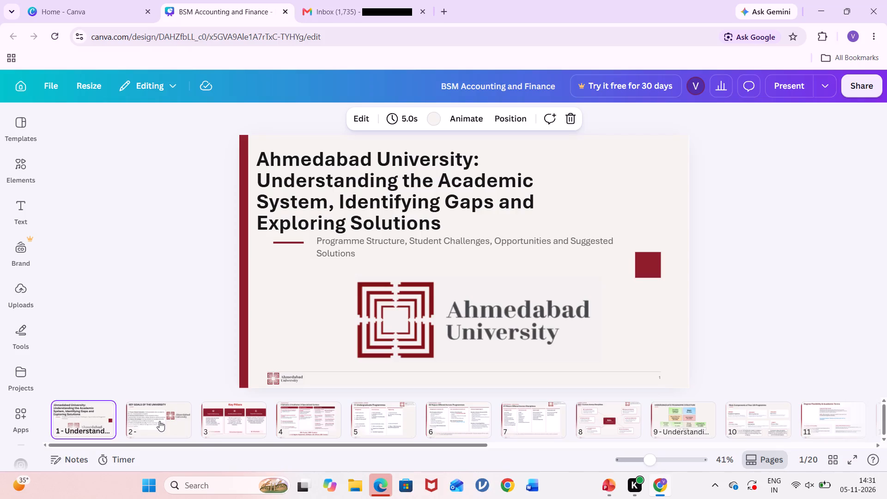
pyautogui.click(820, 220)
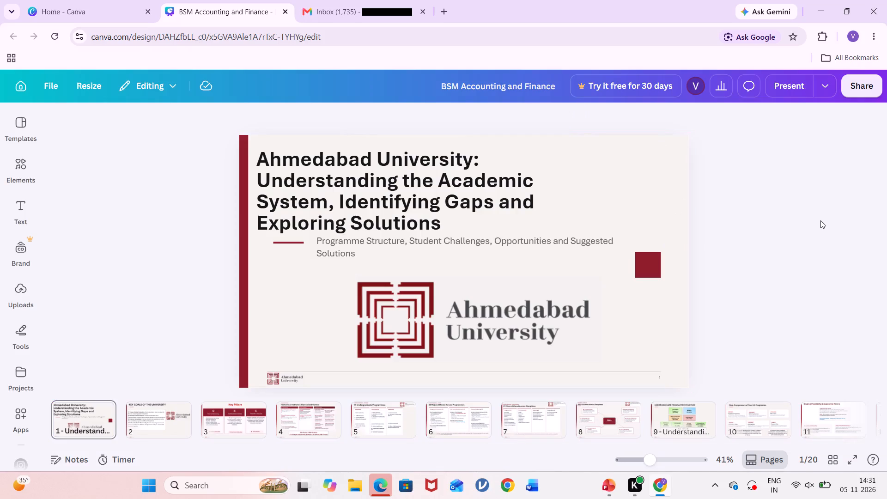
# Check pages 2 and 3 (Key Pillars), look over the later page thumbnails, and return to the title slide with nothing selected.
pyautogui.click(149, 417)
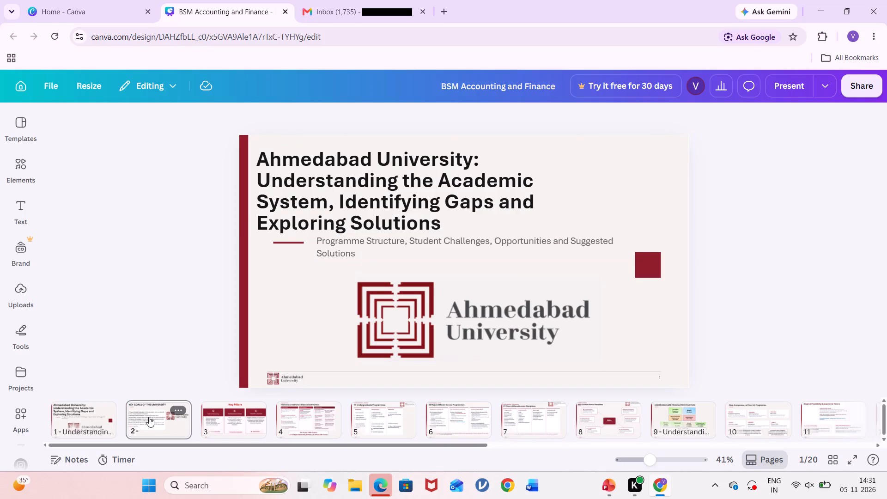
pyautogui.click(240, 424)
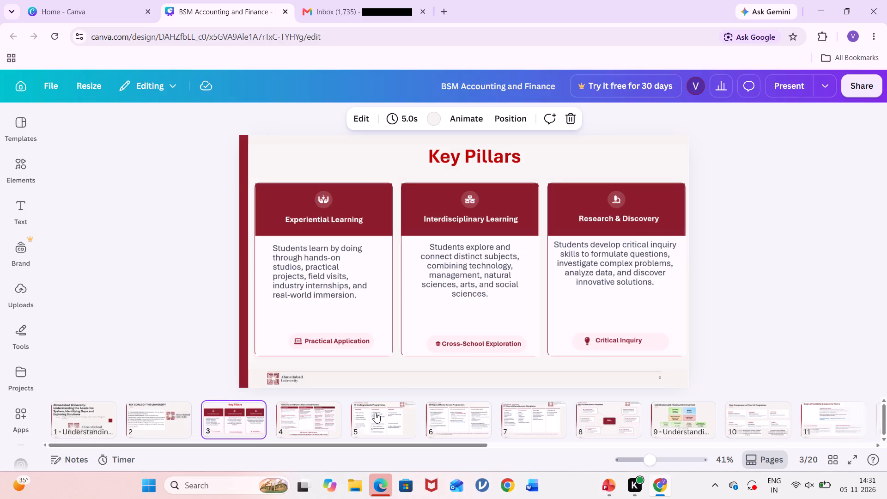
pyautogui.hscroll(-5, 774, 429)
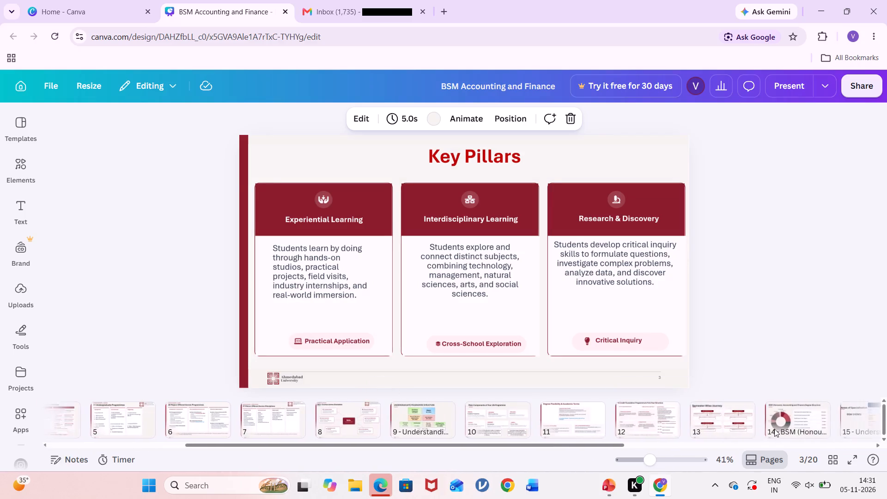
pyautogui.hscroll(-5, 774, 429)
pyautogui.hscroll(14, 774, 429)
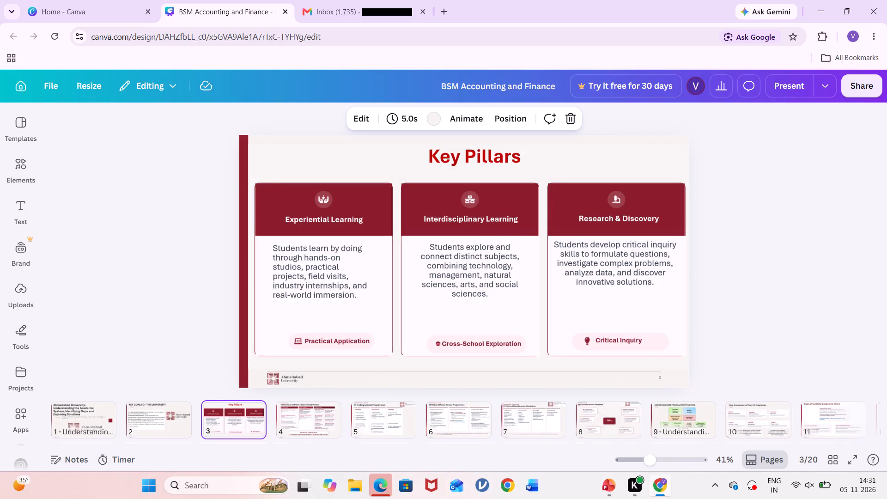
pyautogui.click(75, 418)
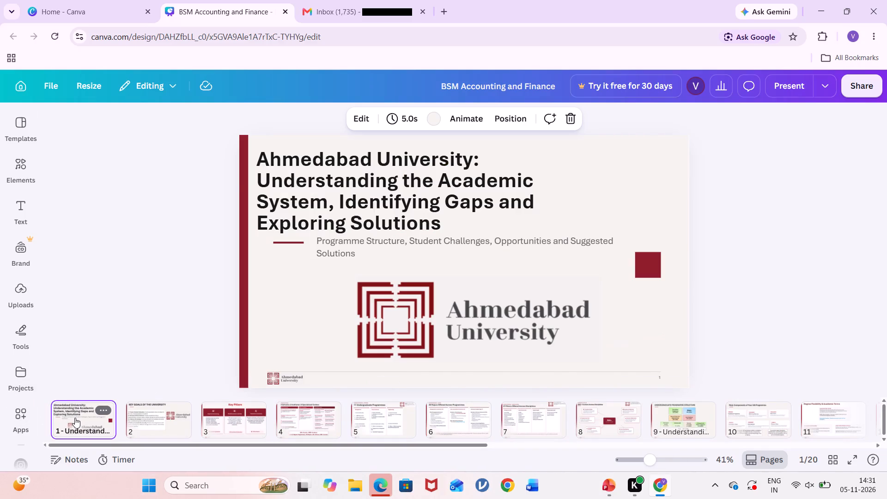
pyautogui.click(821, 252)
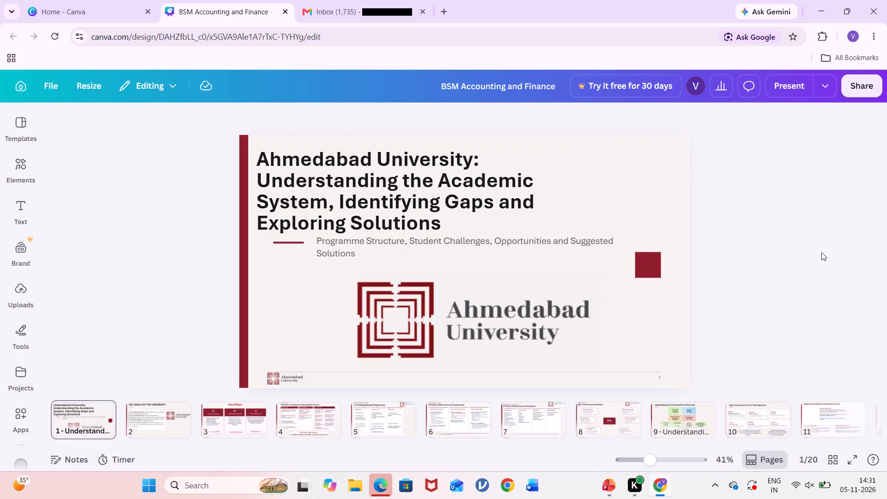
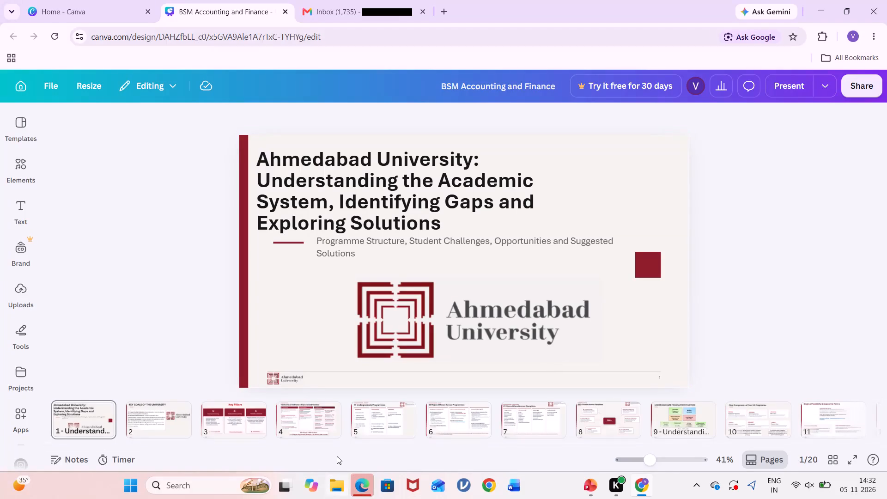
# Open the Key Pillars slide on page 3 and examine its three learning cards, leaving nothing selected.
pyautogui.click(255, 421)
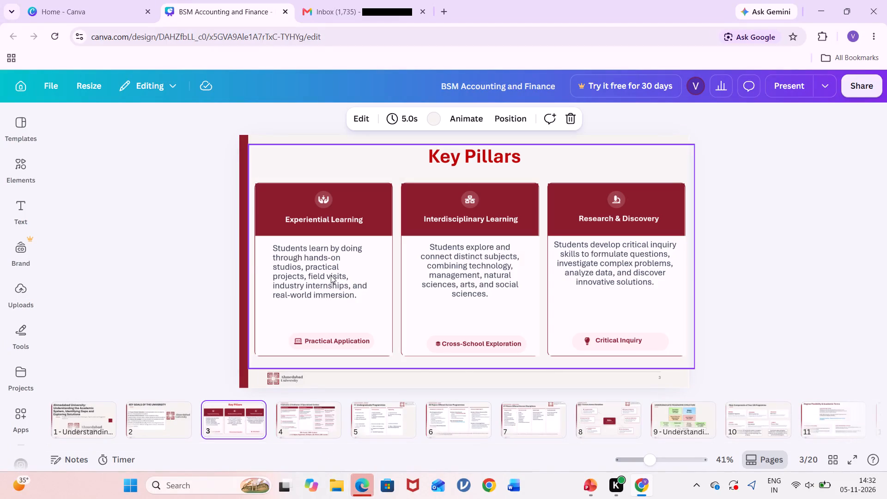
pyautogui.click(331, 275)
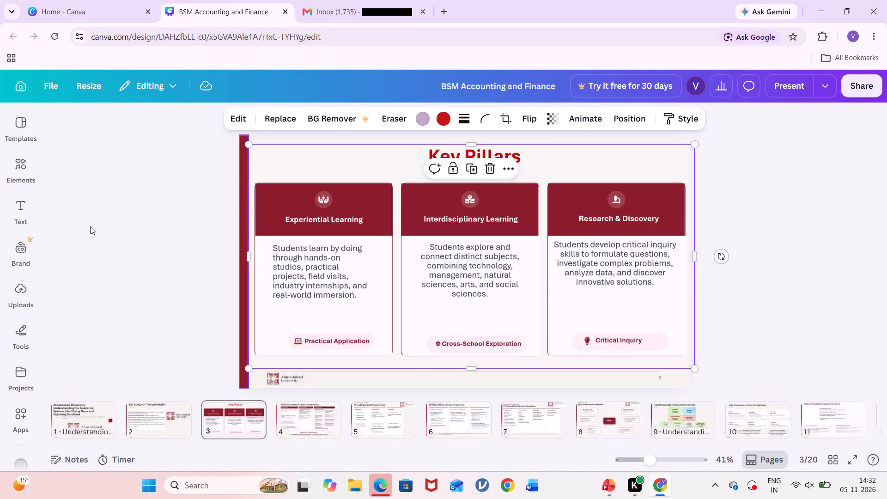
pyautogui.click(90, 226)
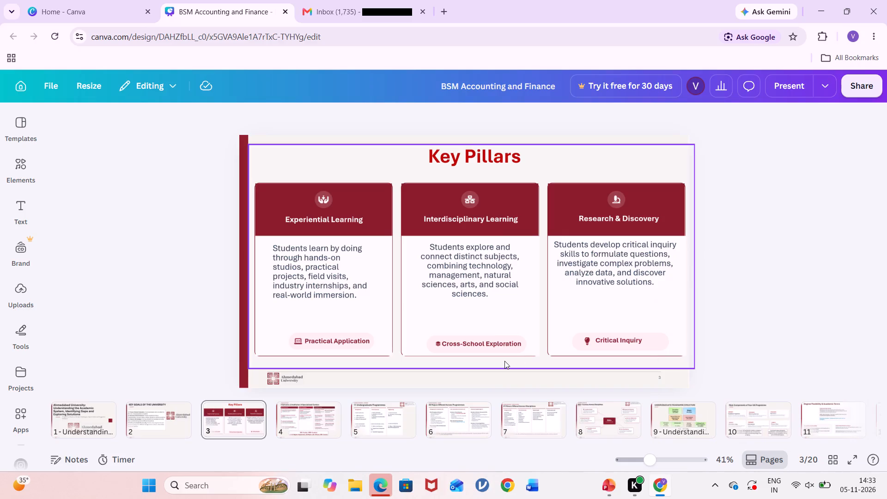
# Look through the slides from page 4 up to the GER and Free Electives comparison on page 16, and go back to page 13.
pyautogui.click(325, 416)
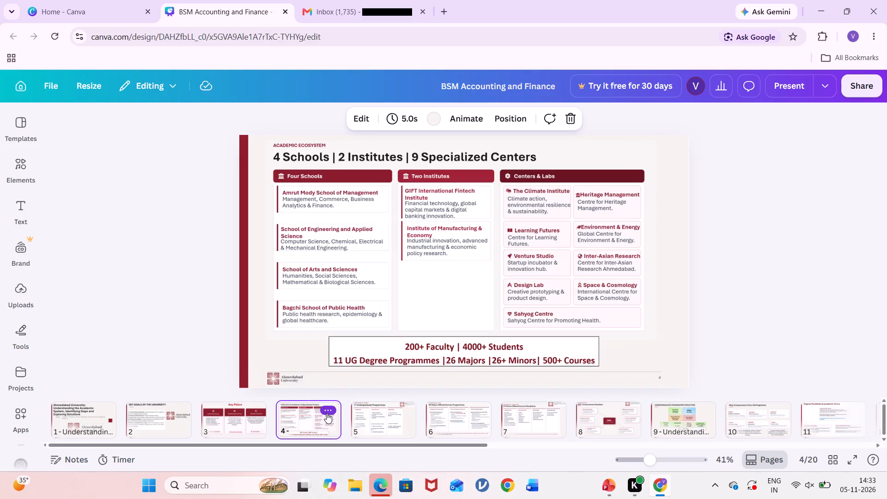
pyautogui.press('Right')
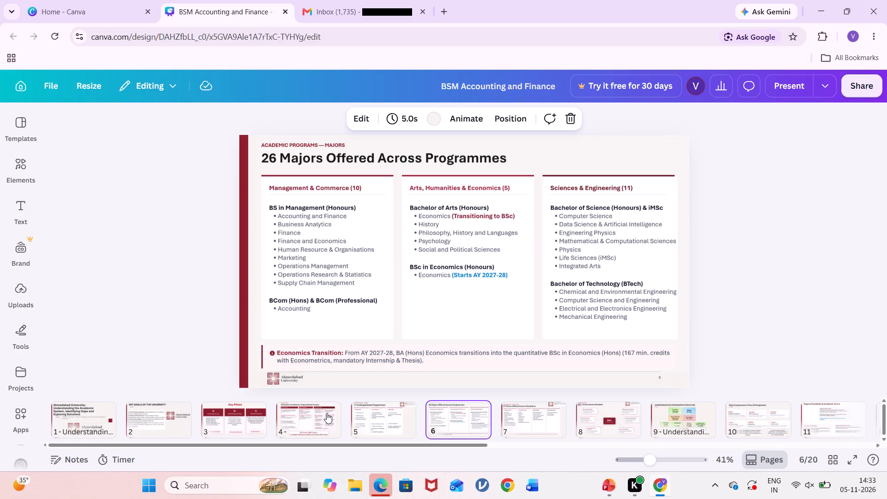
pyautogui.press('Right')
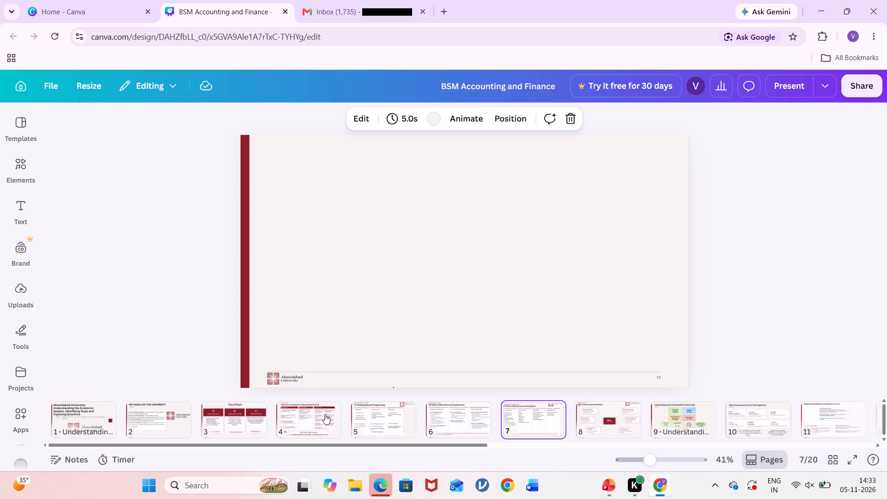
pyautogui.press('Right')
pyautogui.press('Right')
pyautogui.press('Right')
pyautogui.press('Right')
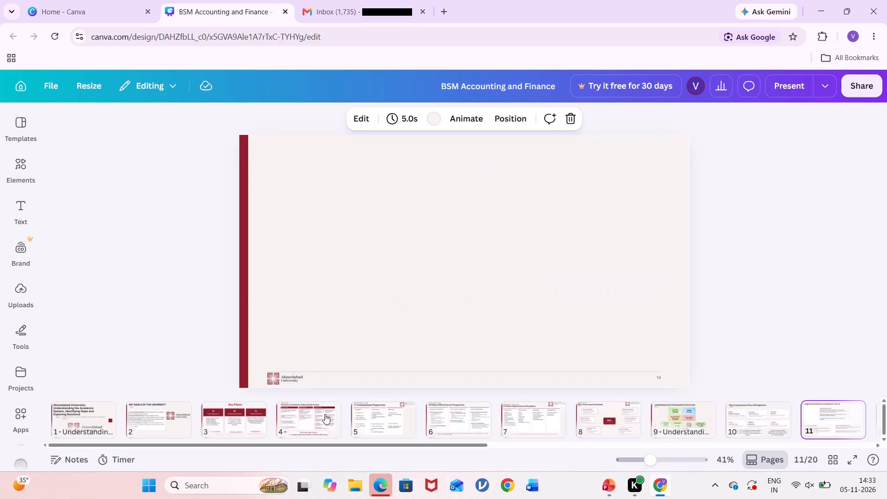
pyautogui.press('Right')
pyautogui.press('Right')
pyautogui.press('Right')
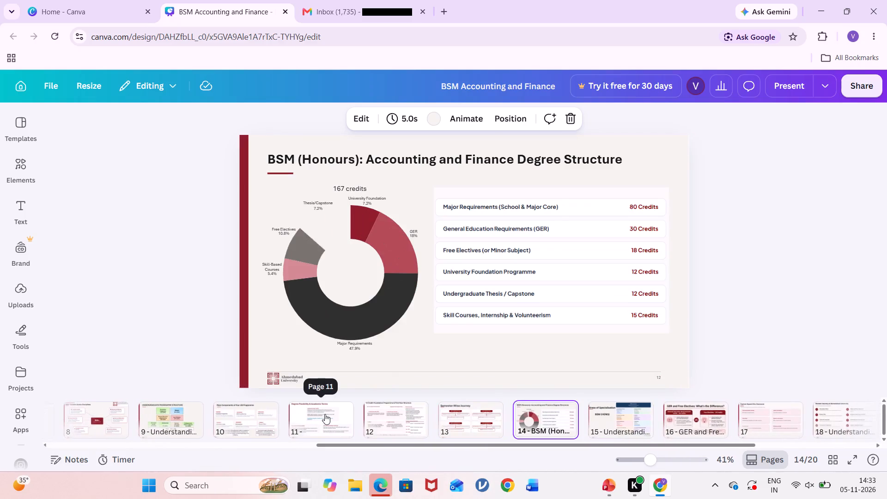
pyautogui.press('Right')
pyautogui.press('Right')
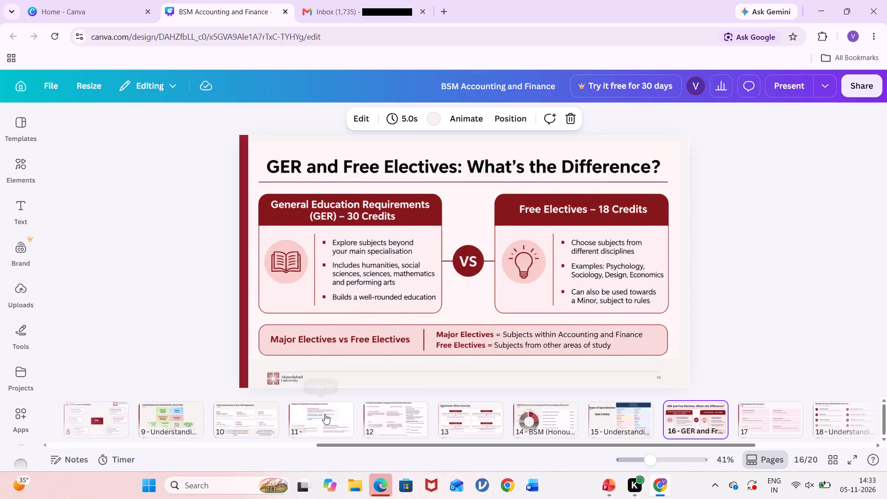
pyautogui.press('Left')
pyautogui.press('Left')
pyautogui.press('Left')
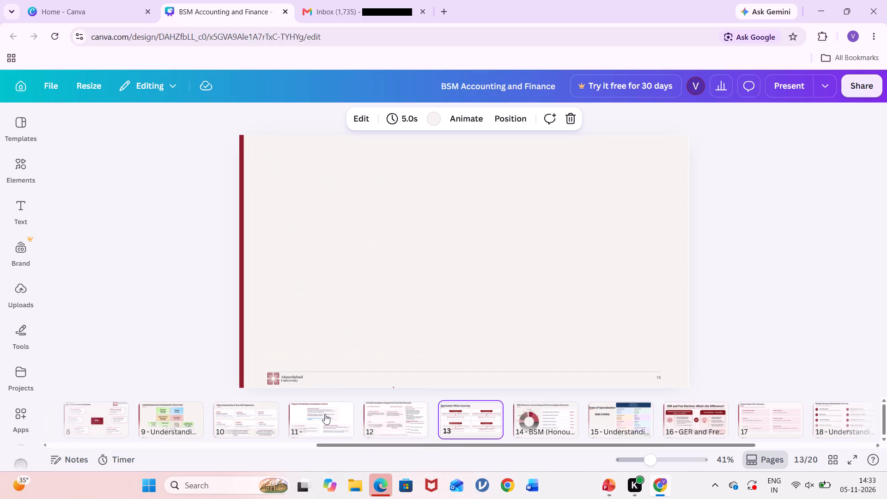
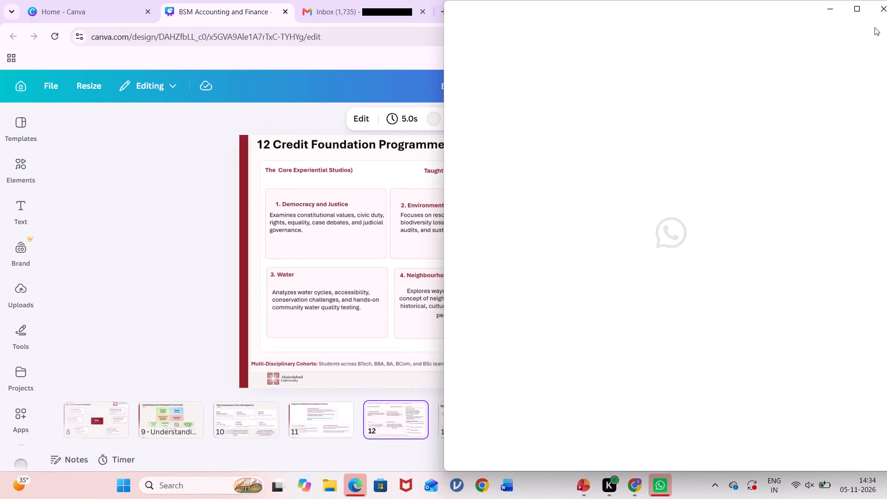
# Close the WhatsApp window that covers the presentation editor.
pyautogui.click(885, 9)
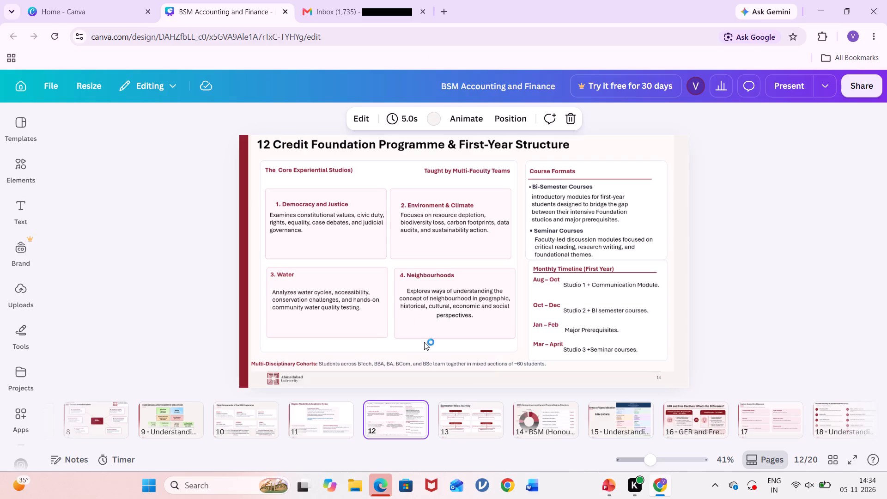
# Look through the slides from Semester-Wise Journey on page 13 to Explore Beyond the Classroom on page 17, rechecking pages 15 and 16.
pyautogui.click(488, 421)
pyautogui.click(488, 421)
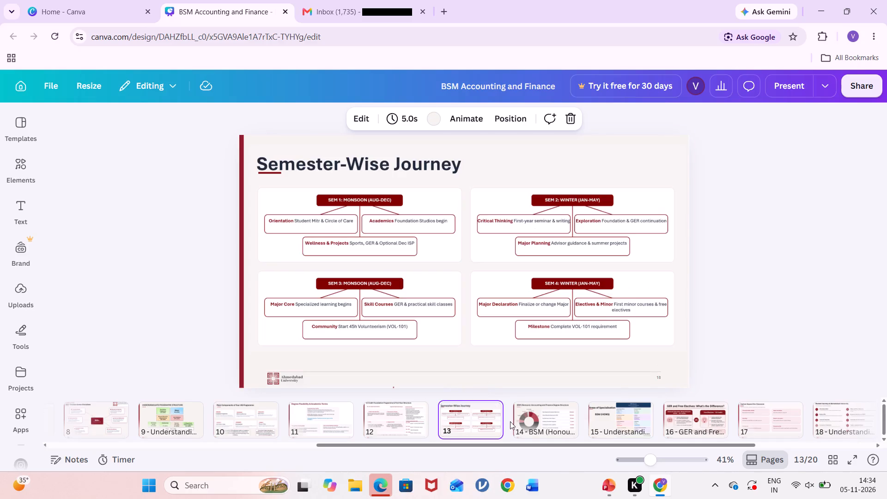
pyautogui.click(519, 422)
pyautogui.hscroll(-1, 517, 437)
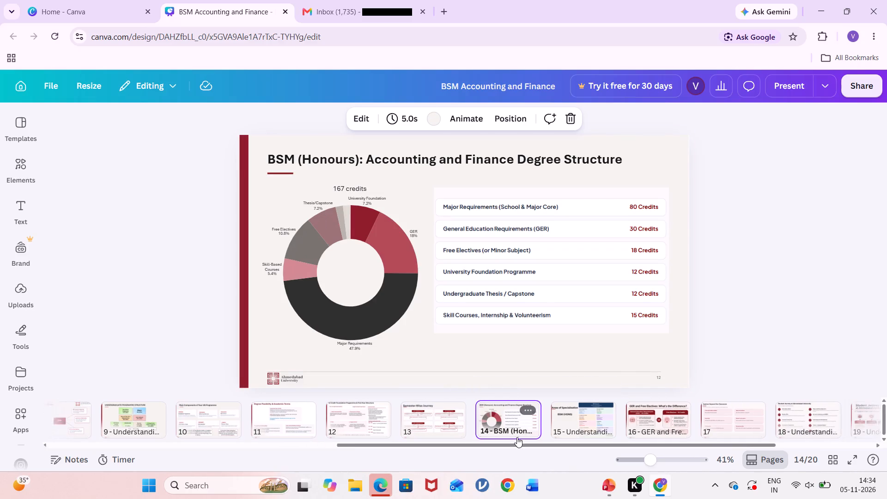
pyautogui.hscroll(-1, 517, 437)
pyautogui.click(551, 414)
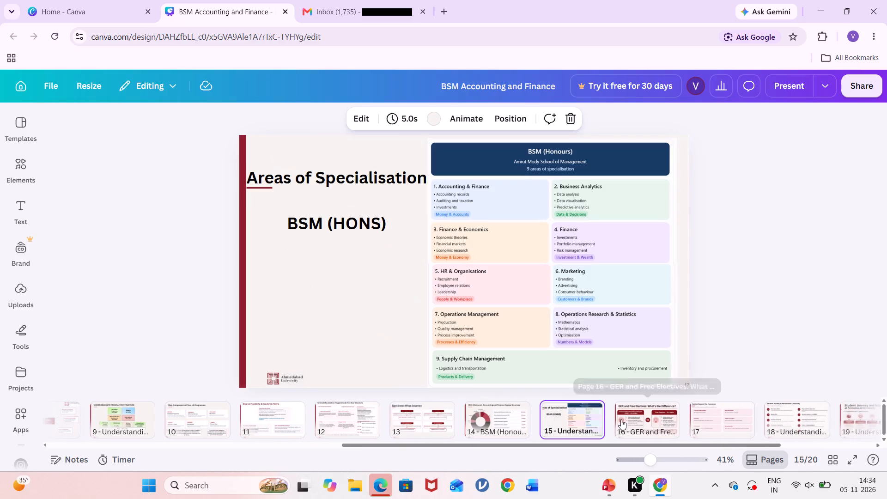
pyautogui.click(621, 420)
pyautogui.hscroll(-1, 621, 420)
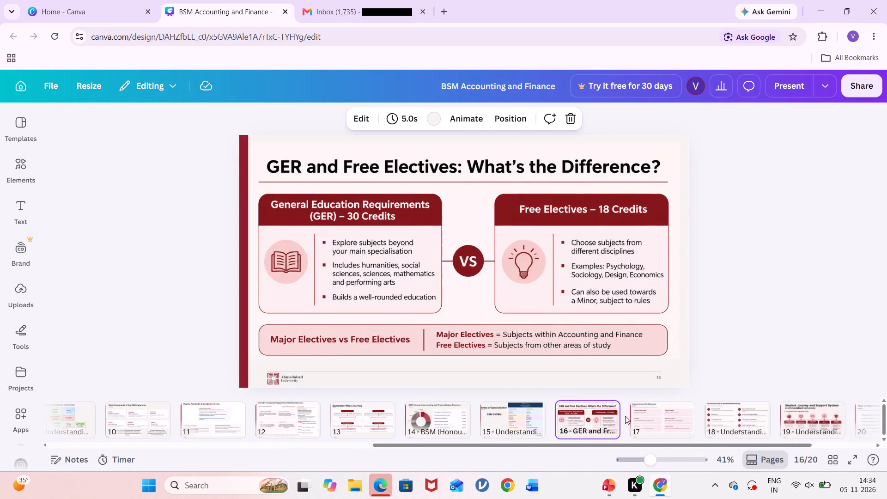
pyautogui.hscroll(-1, 625, 416)
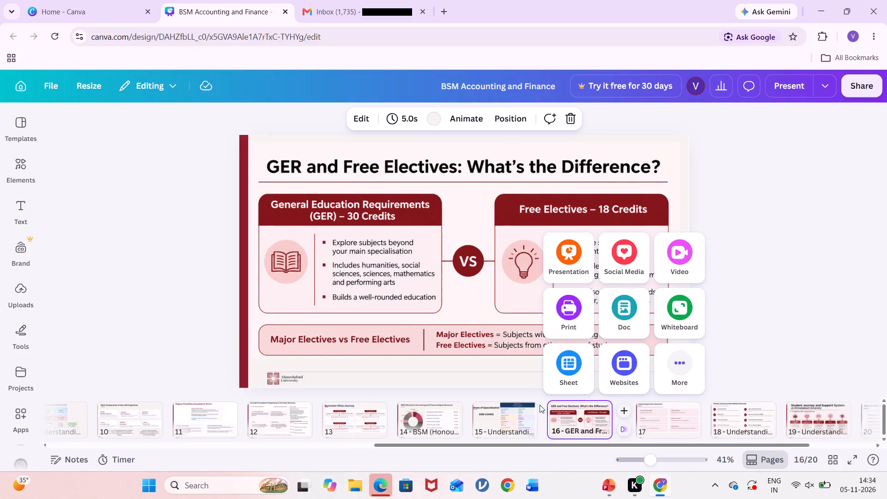
pyautogui.click(523, 412)
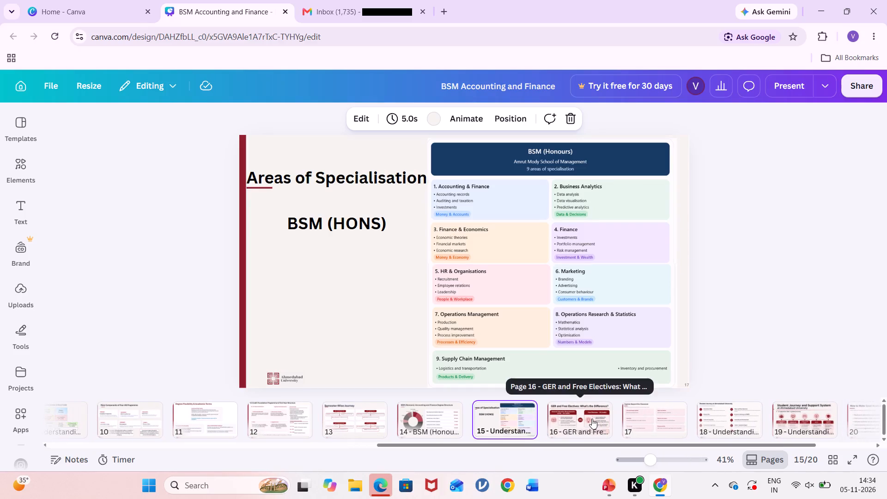
pyautogui.click(592, 419)
pyautogui.click(671, 428)
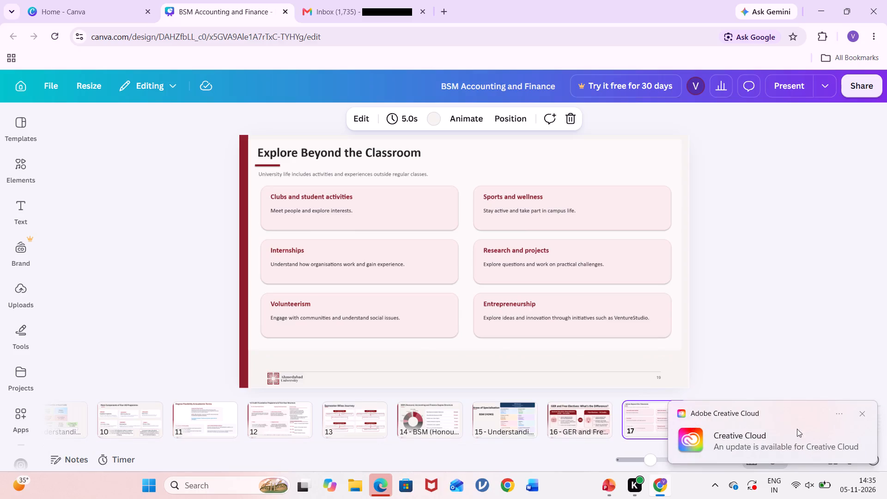
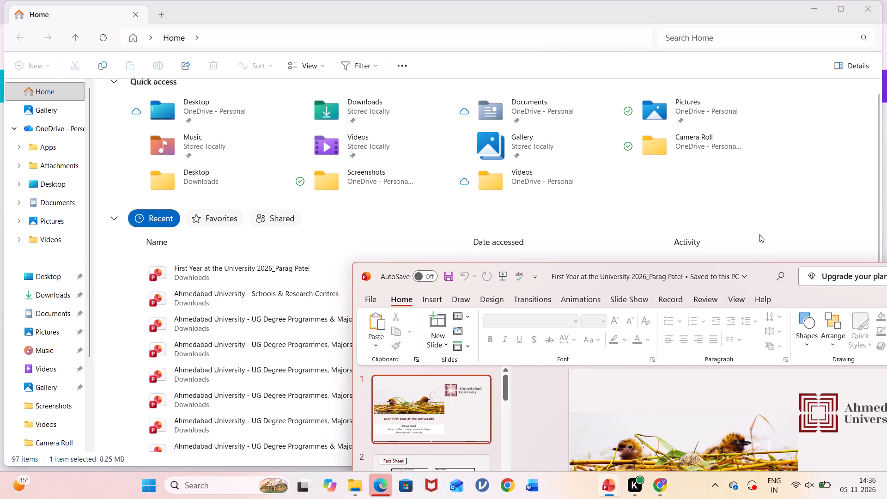
# Move the First Year at the University 2026 PowerPoint window fully into view and maximize it.
pyautogui.moveTo(756, 286); pyautogui.dragTo(586, 153)
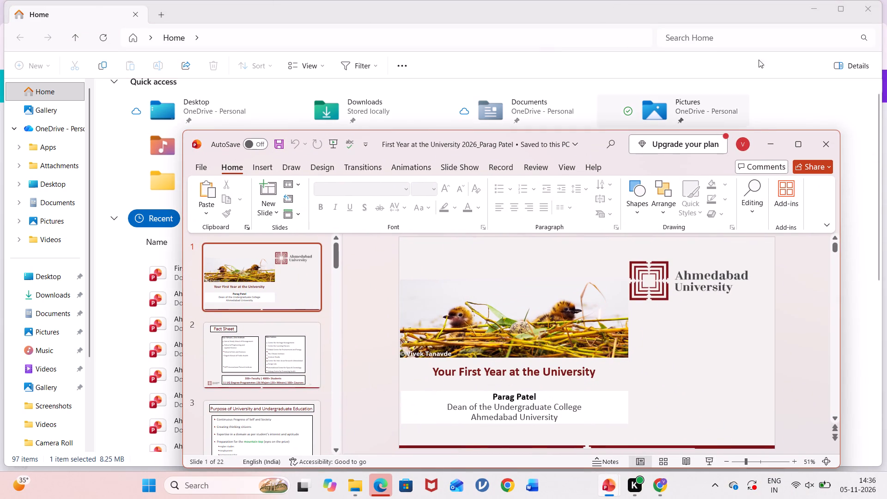
pyautogui.click(802, 140)
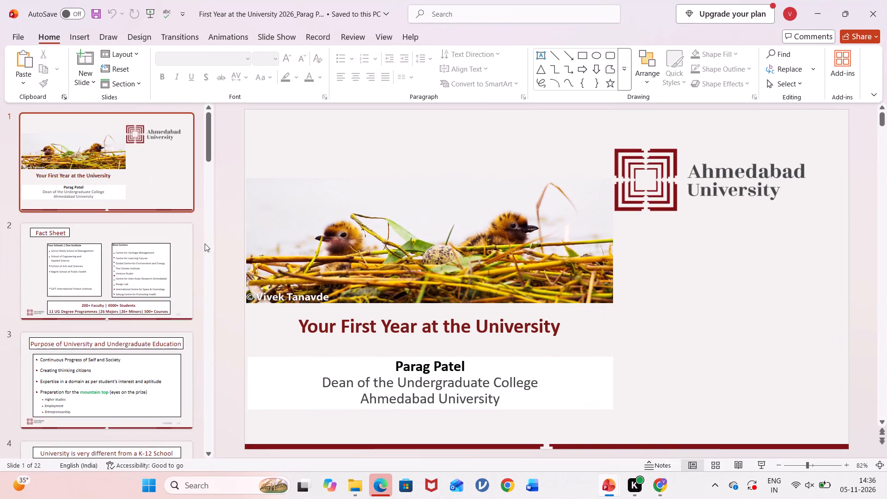
# Read through the First Year at the University slides up to the Major requirements on slide 16, and return to Water Studio on slide 13.
pyautogui.press('Down')
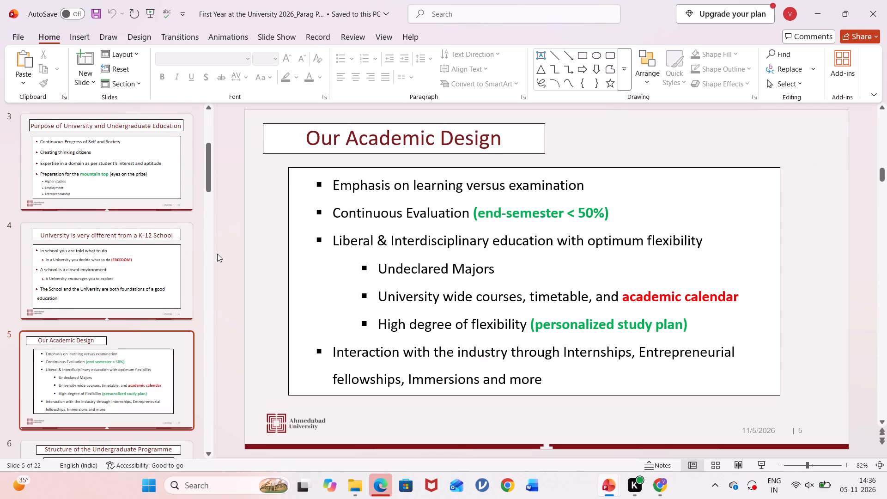
pyautogui.press('Up')
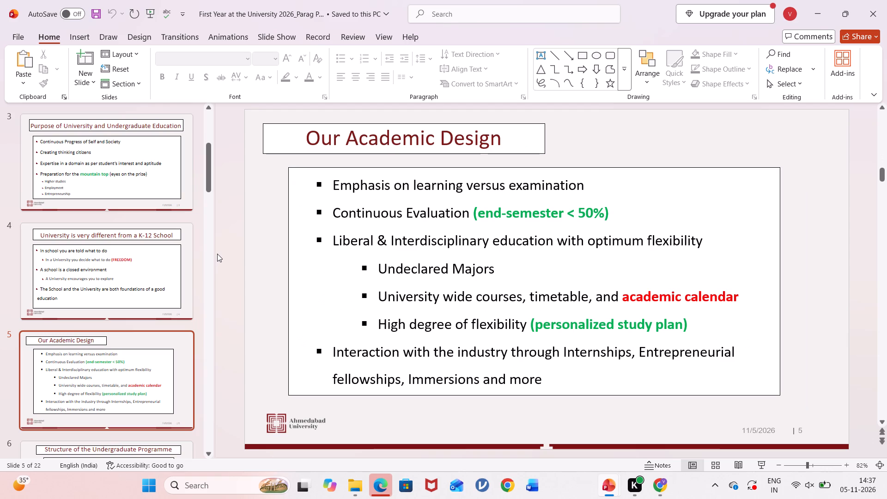
pyautogui.press('Down')
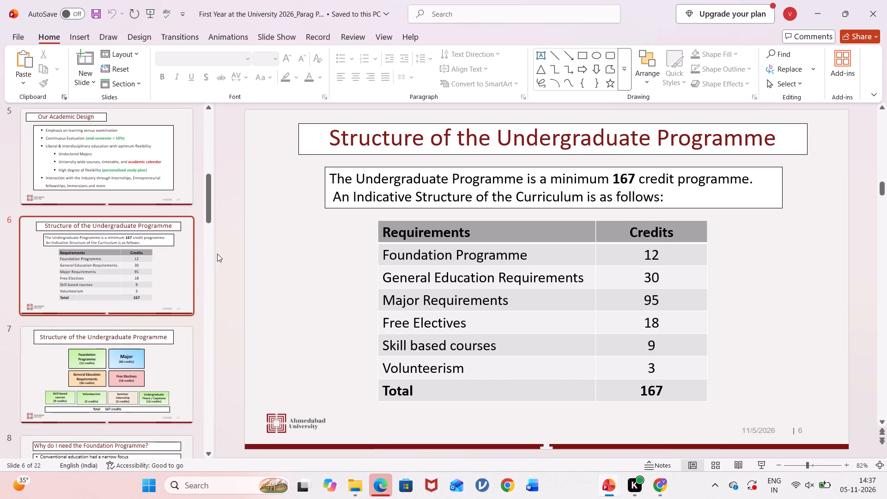
pyautogui.press('Down')
pyautogui.press('Down')
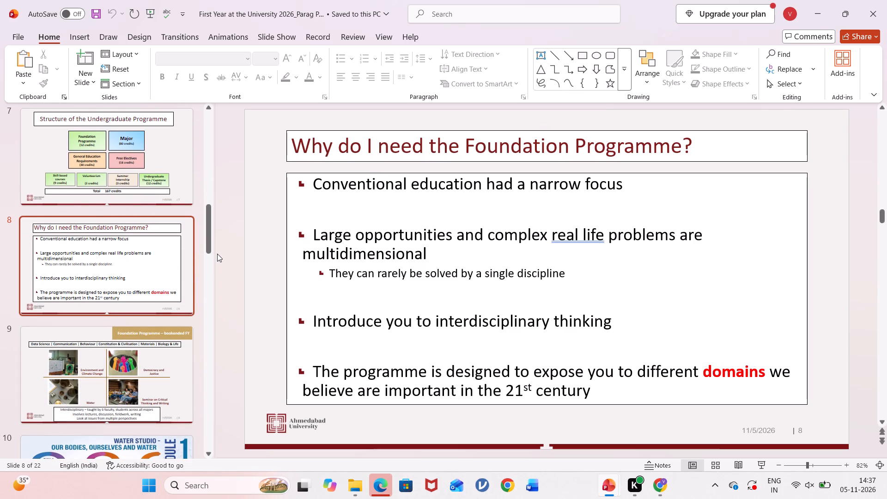
pyautogui.press('Down')
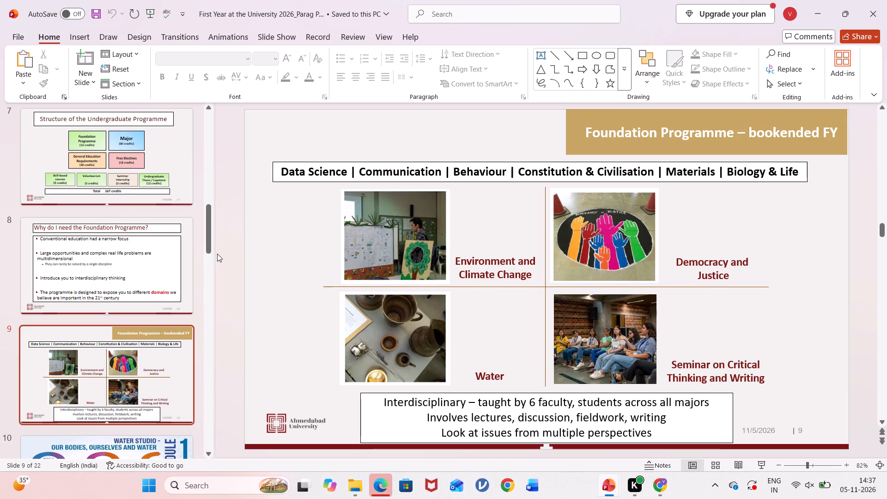
pyautogui.press('Down')
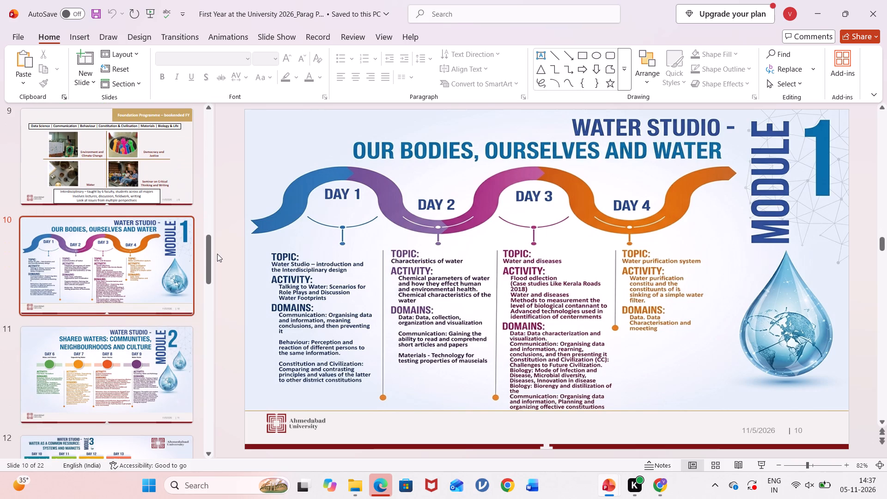
pyautogui.press('Down')
pyautogui.press('Down')
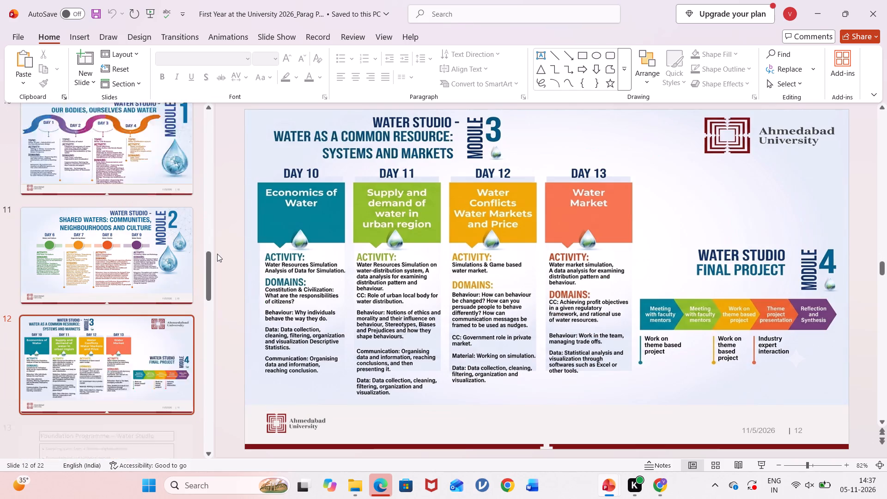
pyautogui.press('Down')
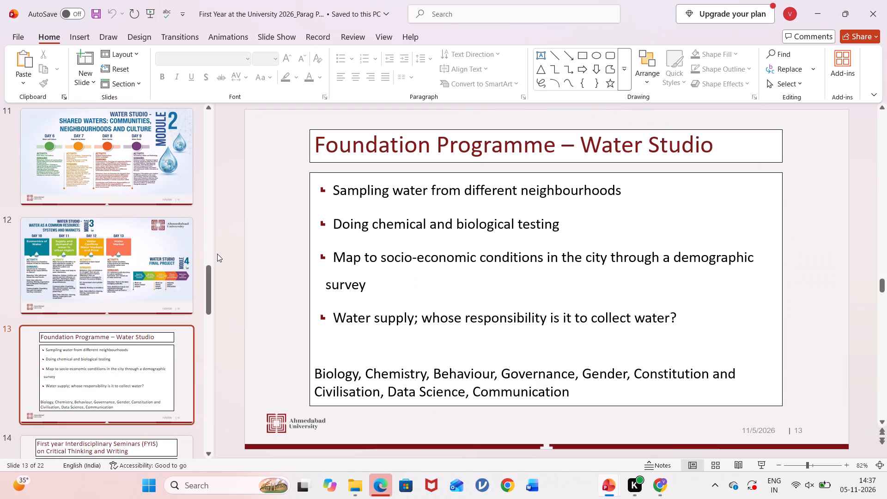
pyautogui.press('Down')
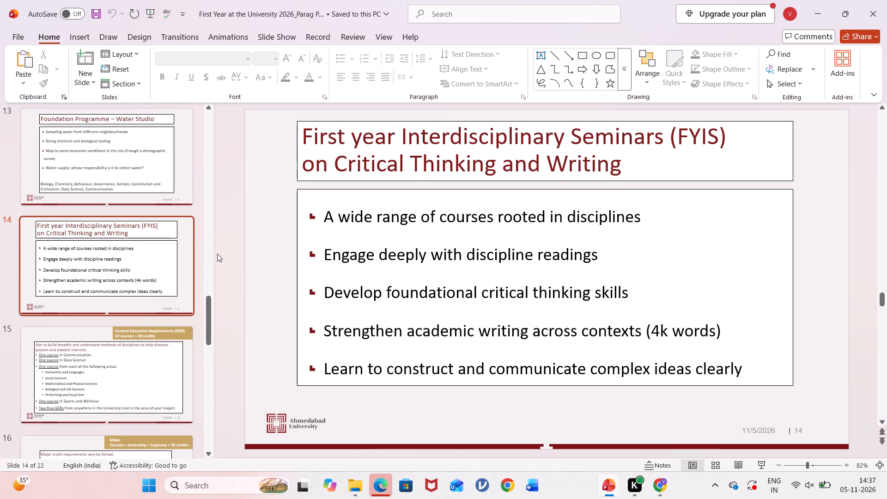
pyautogui.press('Down')
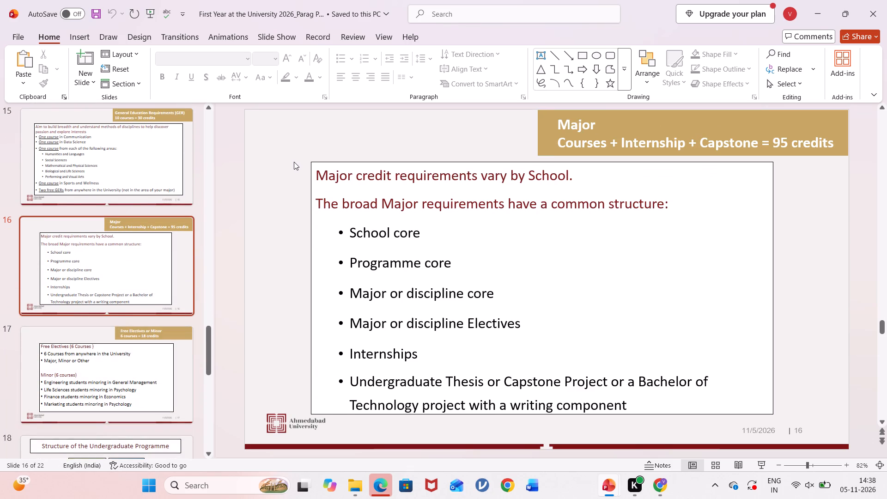
pyautogui.press('Up')
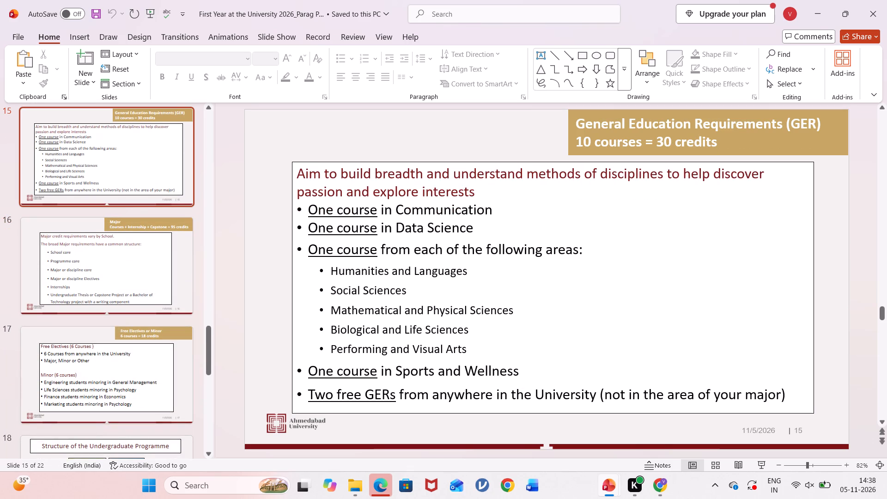
pyautogui.press('Up')
pyautogui.press('Up')
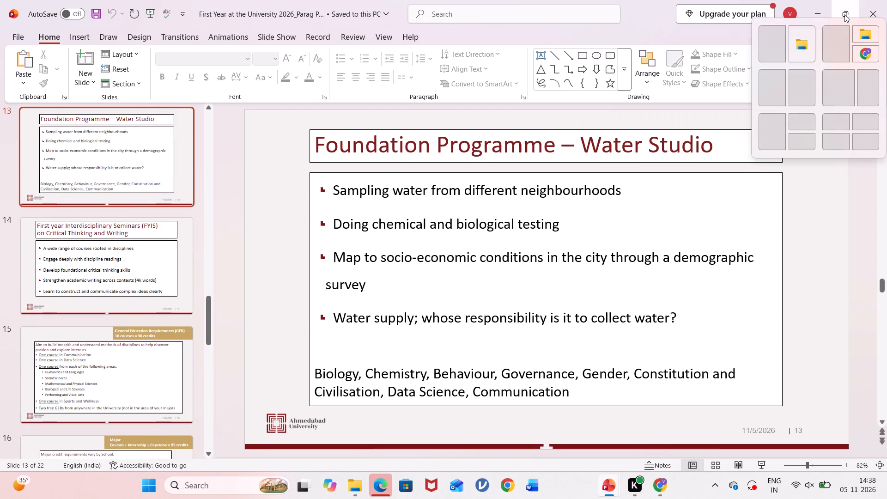
# Arrange the PowerPoint presentation and the Chrome window with the Canva editor side by side.
pyautogui.click(774, 73)
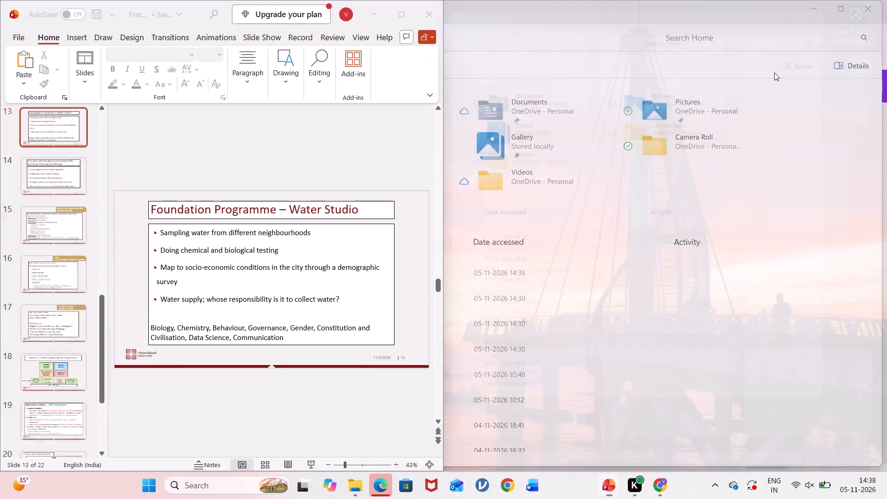
pyautogui.click(690, 97)
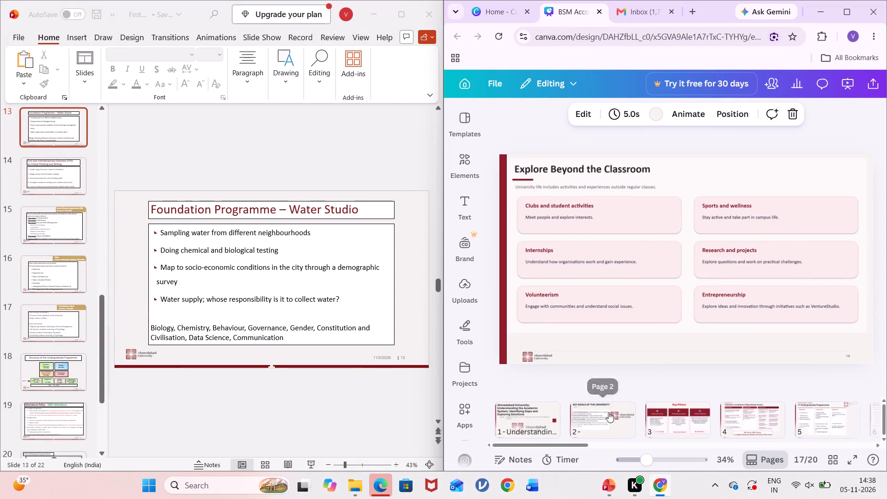
# Examine pages 2 to 9 of the Canva presentation, from the university's goals to the undergraduate programme structure.
pyautogui.click(608, 412)
pyautogui.click(684, 416)
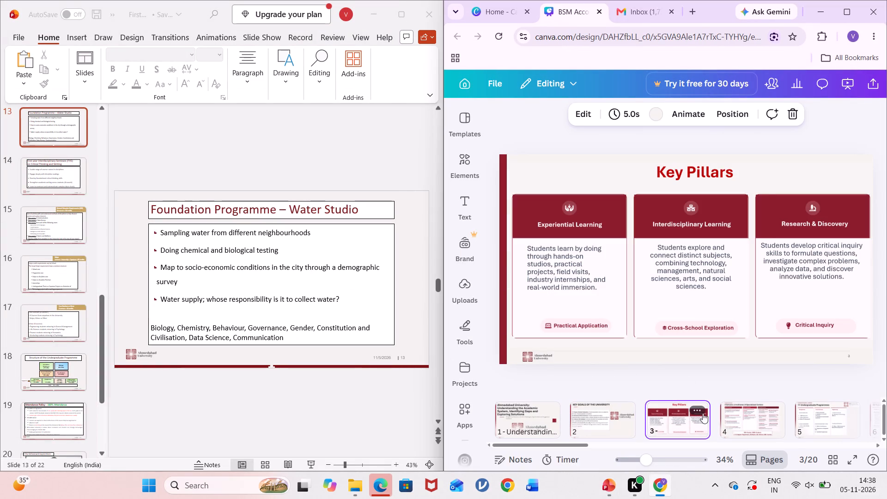
pyautogui.click(736, 414)
pyautogui.hscroll(-1, 736, 414)
pyautogui.click(736, 414)
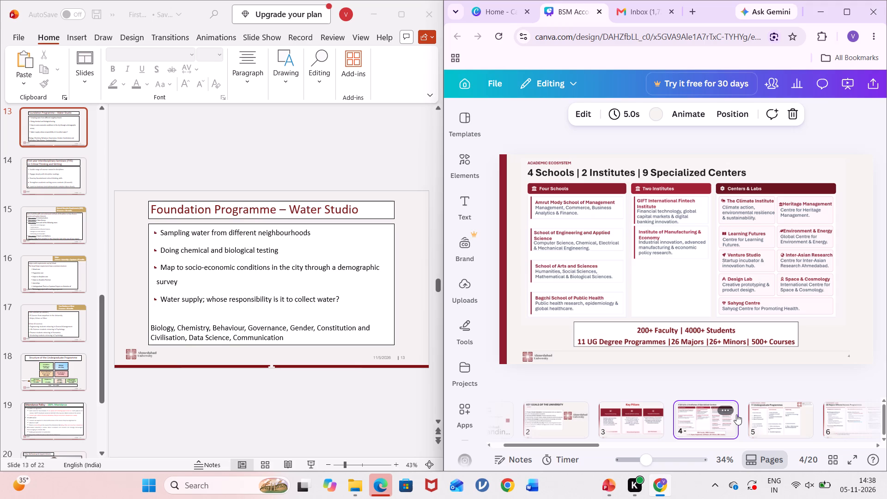
pyautogui.click(780, 404)
pyautogui.hscroll(-2, 780, 404)
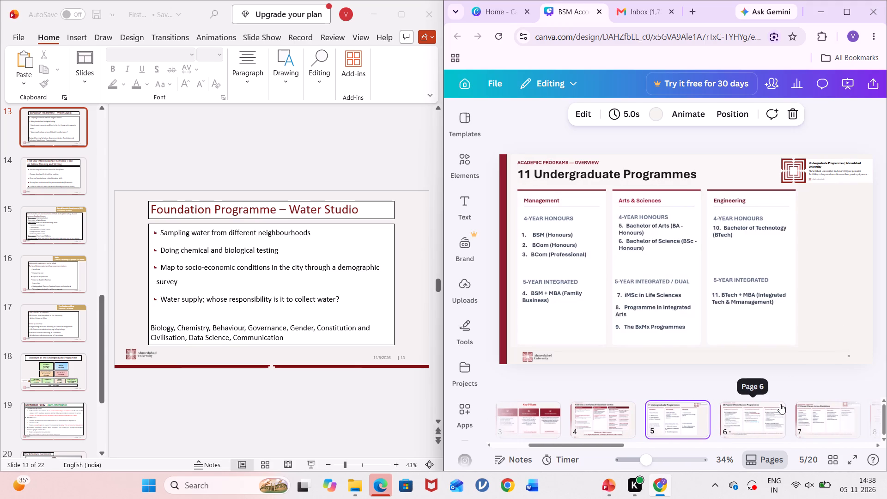
pyautogui.click(758, 414)
pyautogui.click(804, 416)
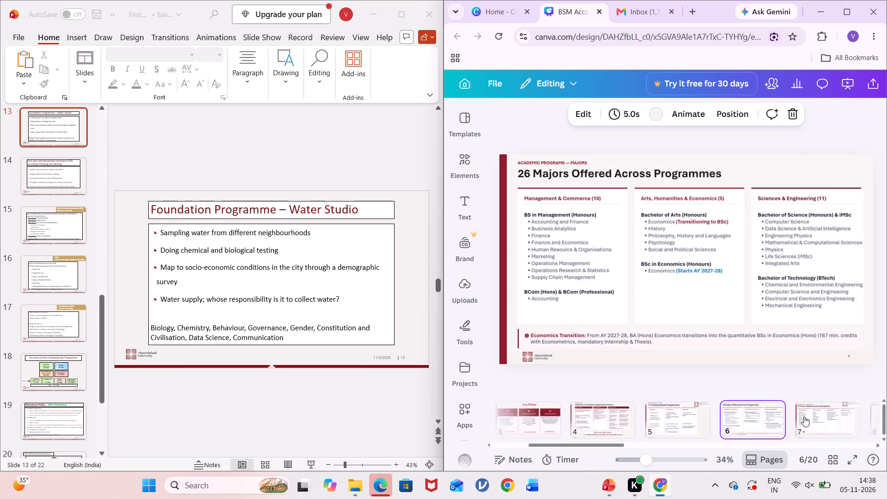
pyautogui.hscroll(-2, 804, 416)
pyautogui.click(766, 411)
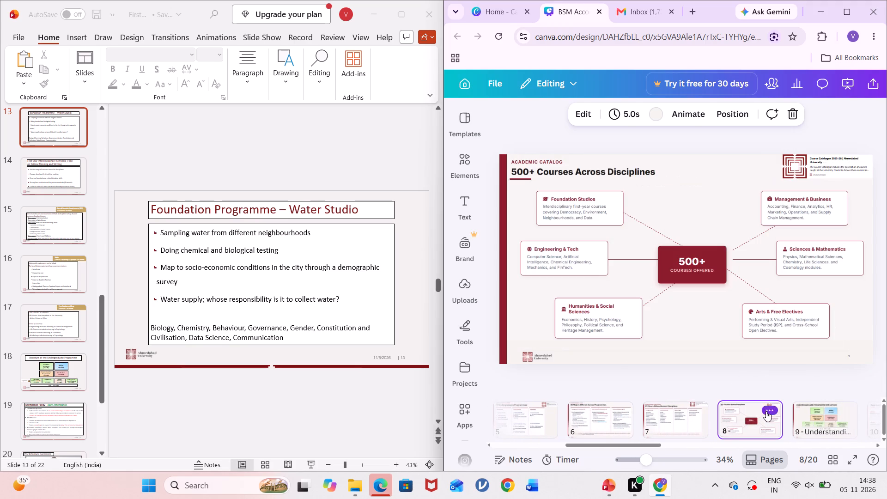
pyautogui.click(845, 416)
pyautogui.hscroll(-2, 845, 416)
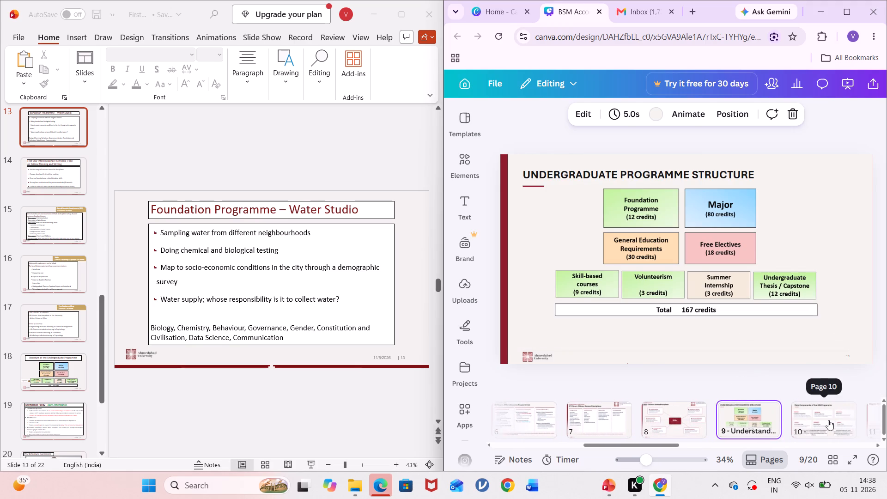
# Examine Canva pages 10 to 12 on the UG programme components, degree flexibility and the 12 Credit Foundation Programme structure.
pyautogui.click(828, 420)
pyautogui.hscroll(-2, 828, 420)
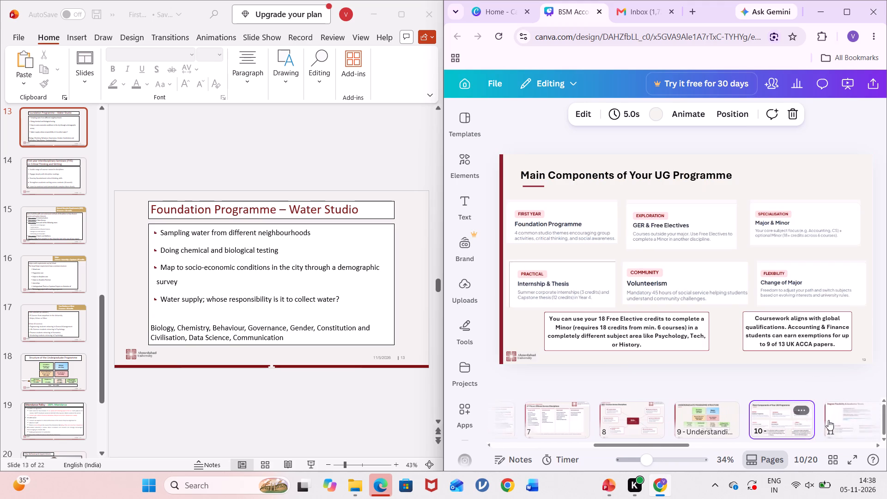
pyautogui.hscroll(-1, 828, 420)
pyautogui.click(828, 420)
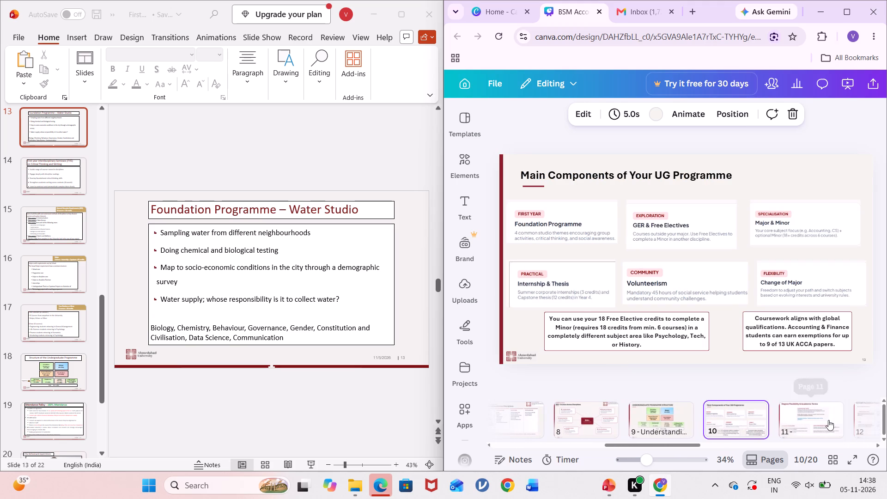
pyautogui.hscroll(-2, 828, 420)
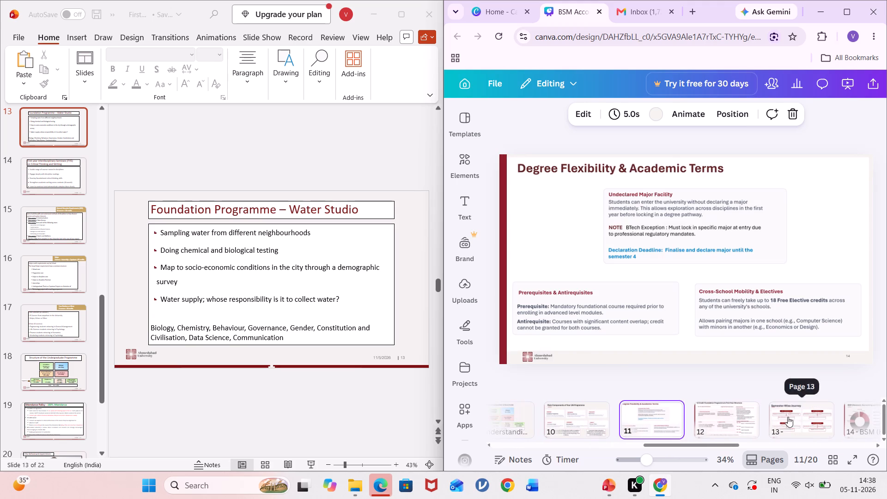
pyautogui.click(717, 409)
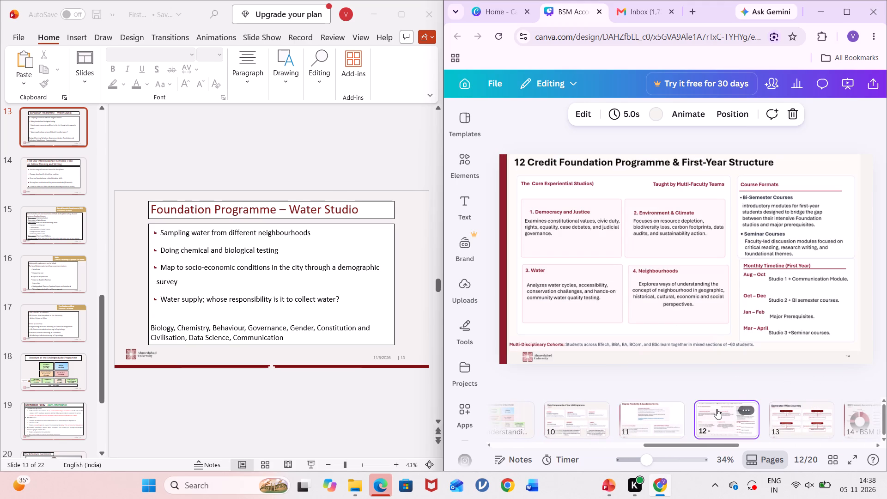
pyautogui.click(668, 420)
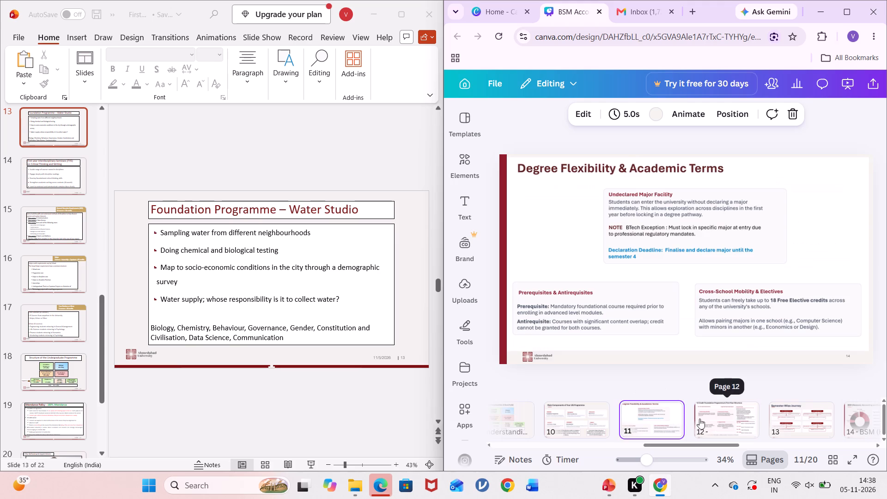
pyautogui.click(754, 429)
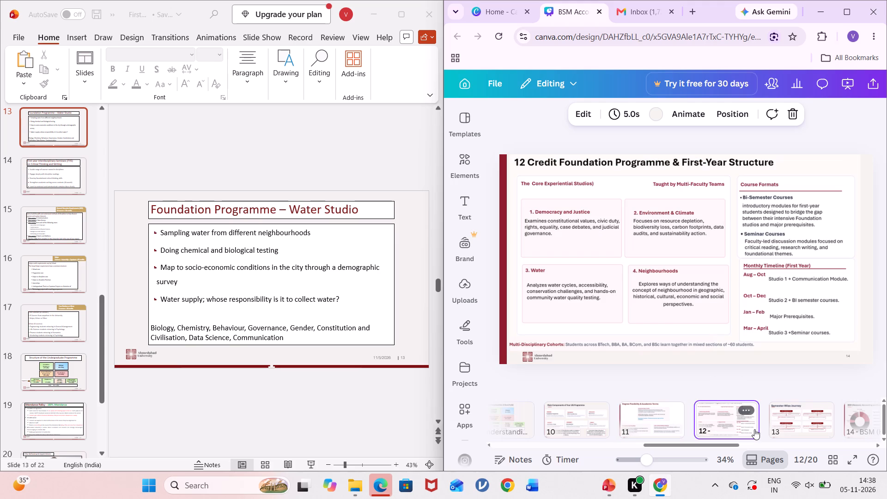
pyautogui.hscroll(-1, 783, 417)
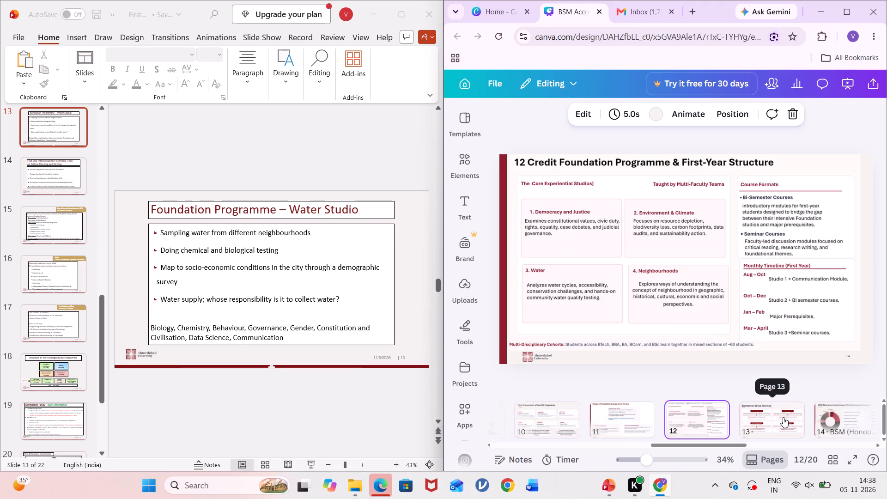
pyautogui.hscroll(-1, 783, 417)
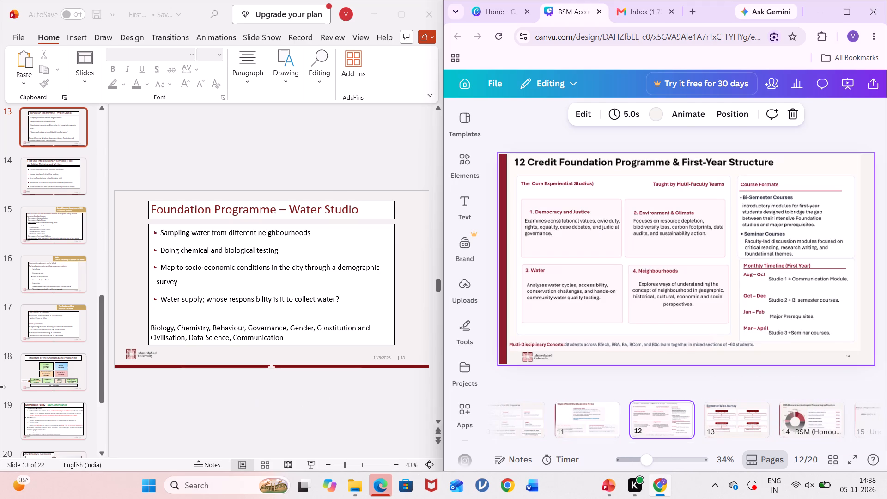
# Switch to PowerPoint and read slides 14 and 15 on the First year Interdisciplinary Seminars and General Education Requirements (GER).
pyautogui.click(177, 416)
pyautogui.press('Down')
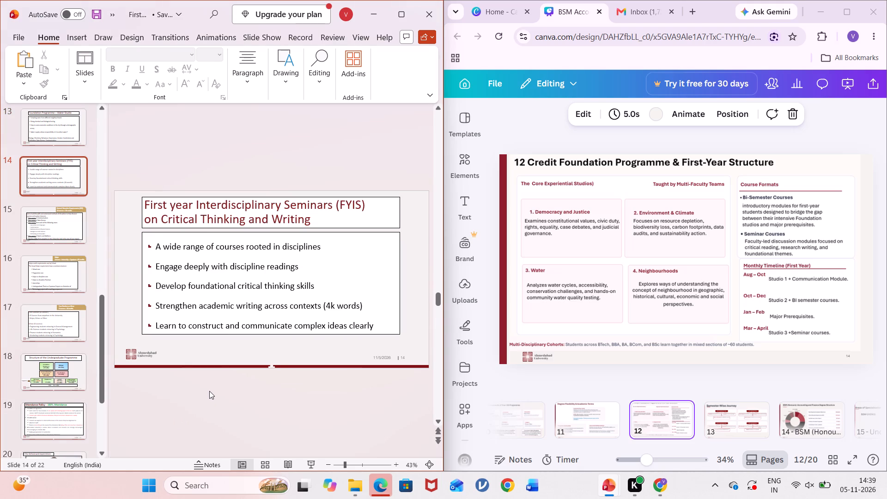
pyautogui.press('Down')
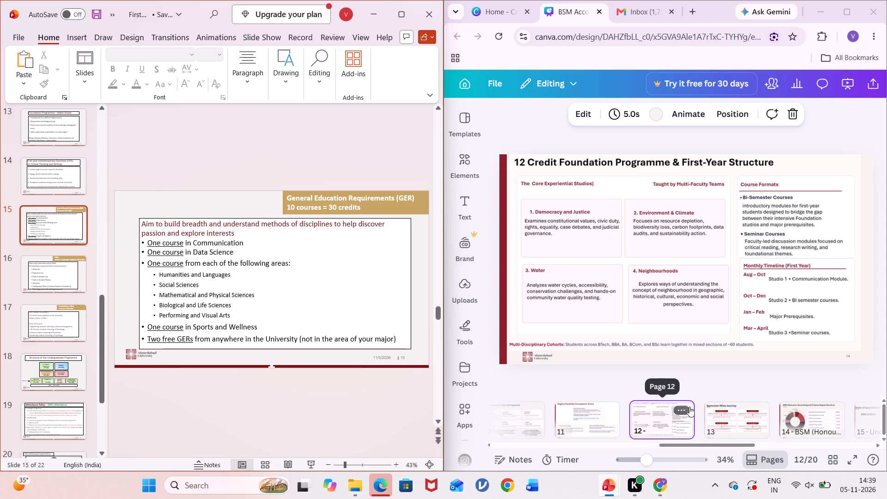
# In the Canva presentation, duplicate page 12, "12 Credit Foundation Programme & First-Year Structure", and select the copy as page 13.
pyautogui.click(689, 407)
pyautogui.click(681, 408)
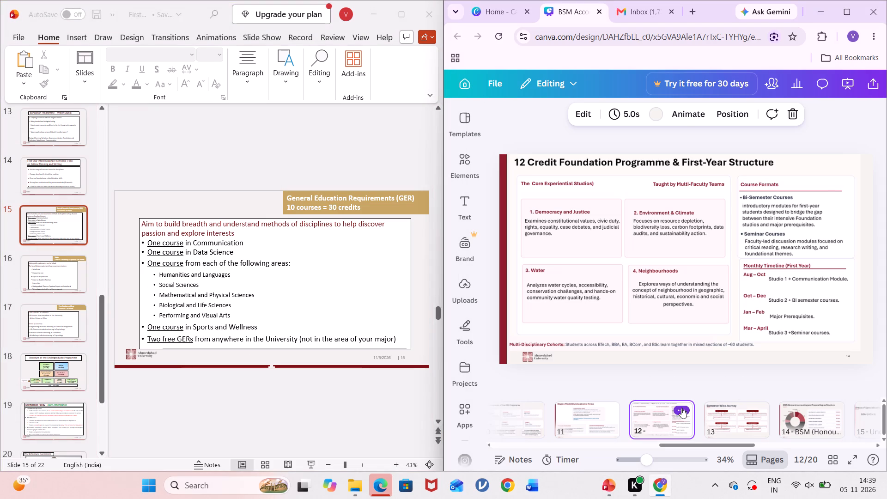
pyautogui.click(779, 195)
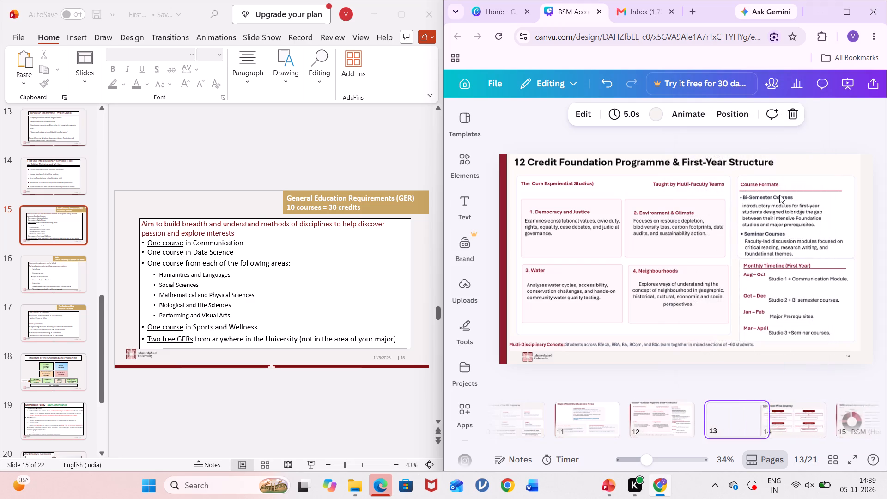
pyautogui.click(737, 414)
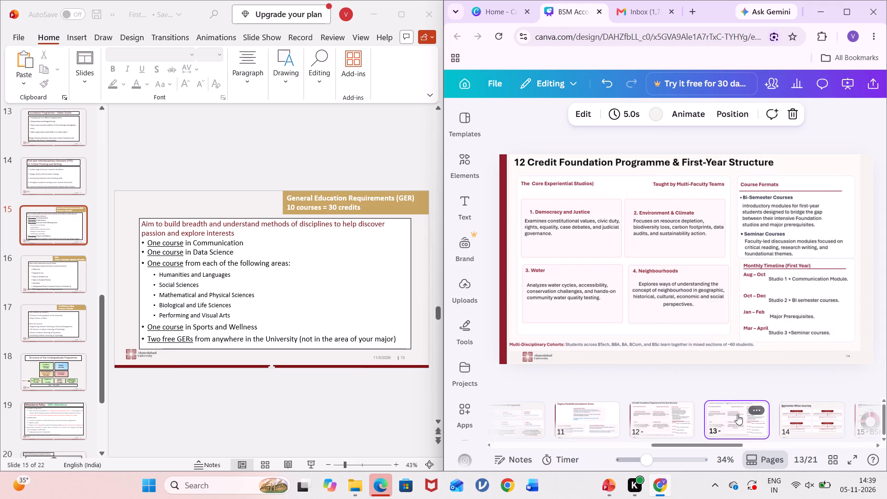
# Delete the foundation programme content graphic from the duplicated Canva page 13, leaving only the page background.
pyautogui.click(696, 261)
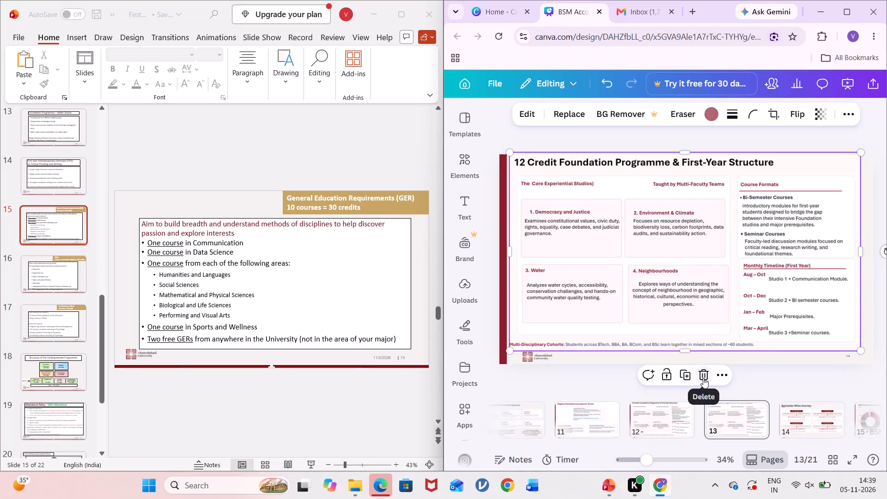
pyautogui.click(703, 378)
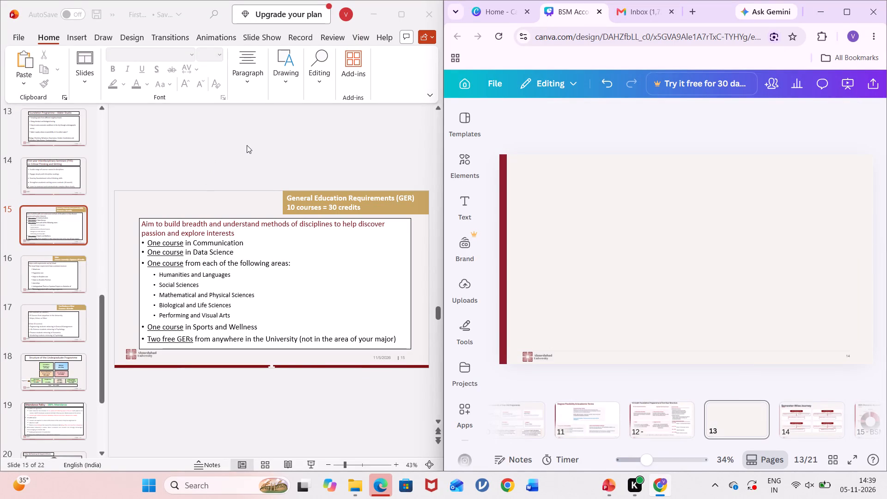
pyautogui.press('Print')
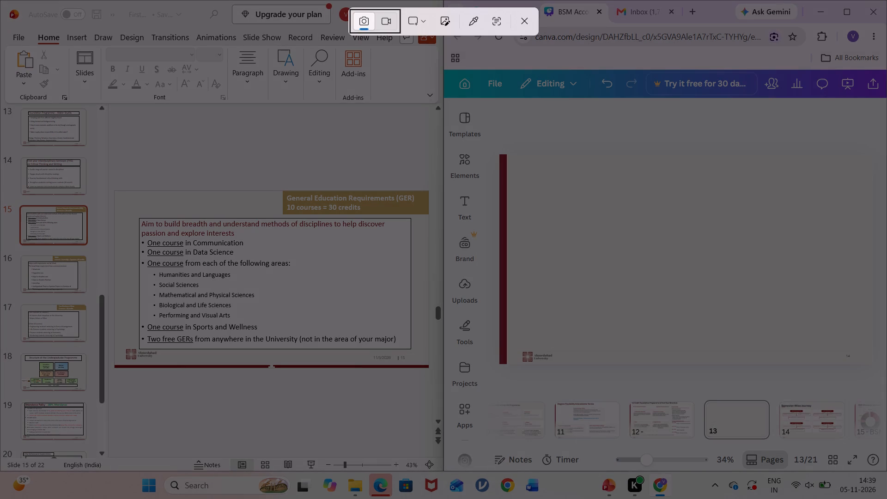
pyautogui.moveTo(116, 189); pyautogui.dragTo(416, 347)
pyautogui.hscroll(1, 356, 323)
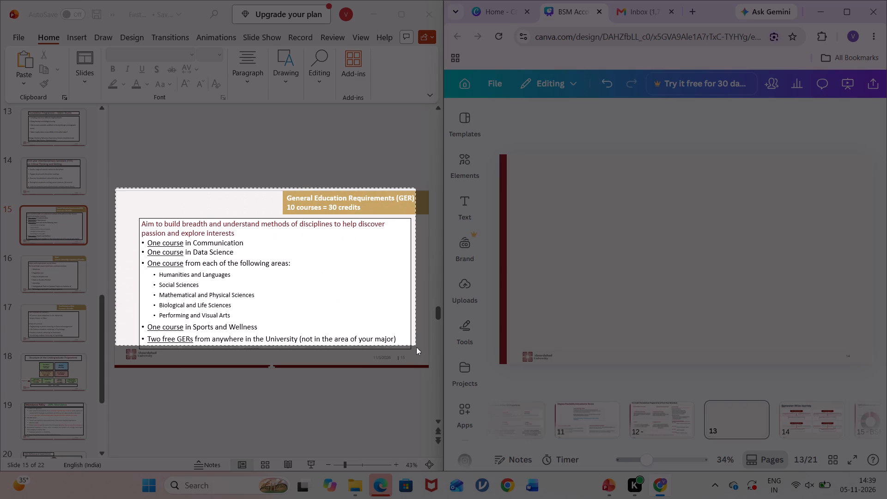
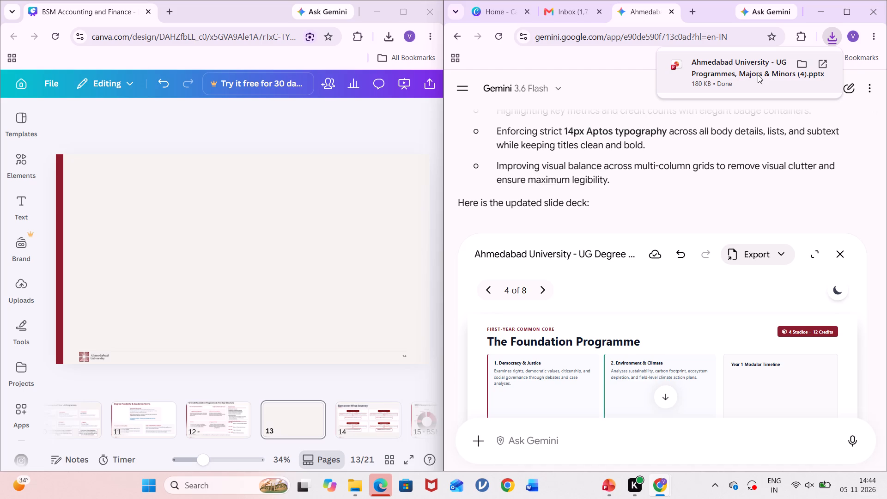
# Open the exported presentation in PowerPoint, enable editing and maximise its window.
pyautogui.click(758, 75)
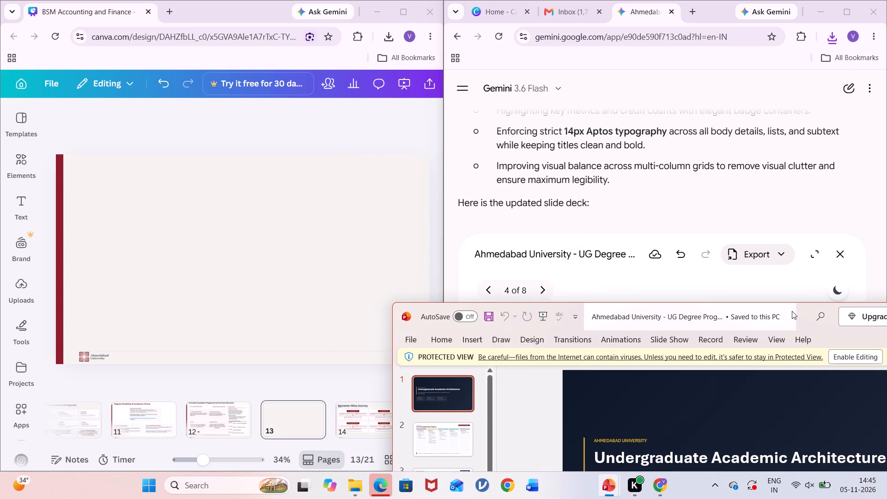
pyautogui.moveTo(798, 312); pyautogui.dragTo(561, 49)
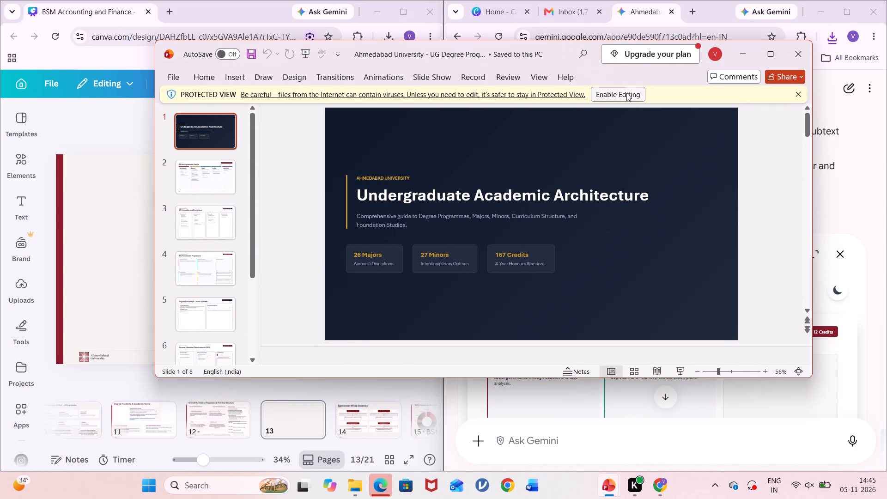
pyautogui.click(626, 93)
pyautogui.click(773, 51)
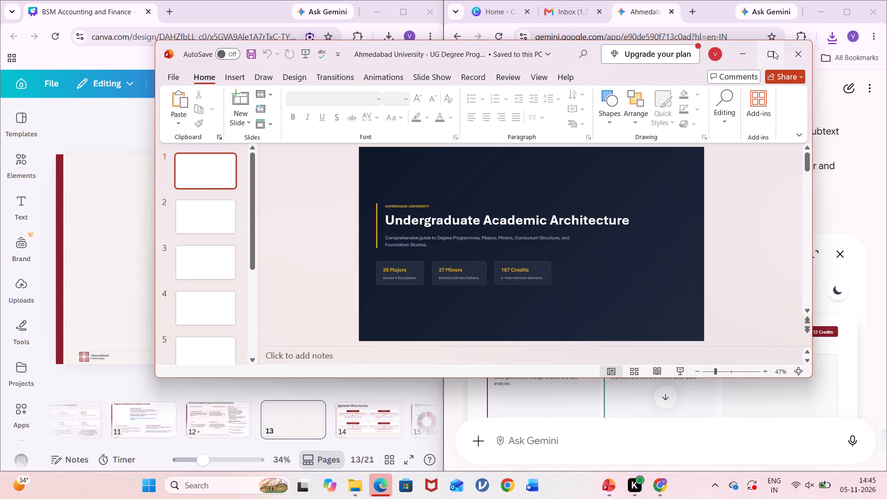
# On slide 6, General Education Requirements (GER), set the subtitle and all text in the three cards to font size 16.
pyautogui.click(86, 217)
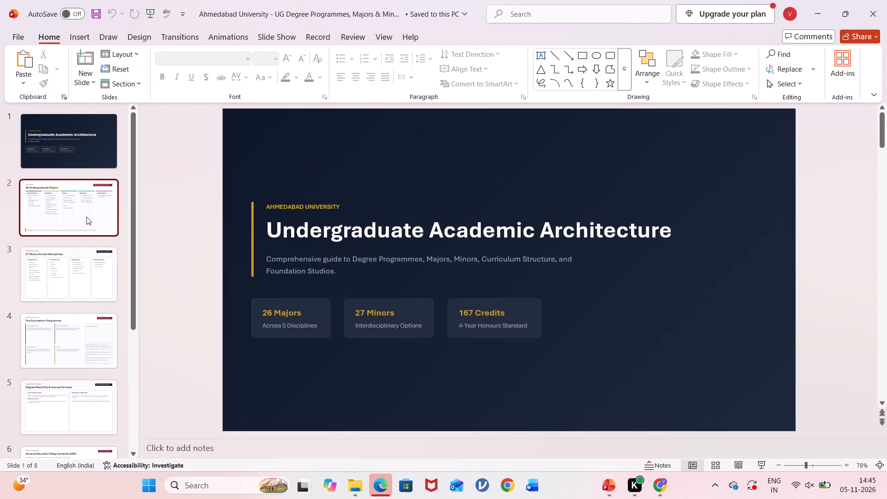
pyautogui.click(84, 279)
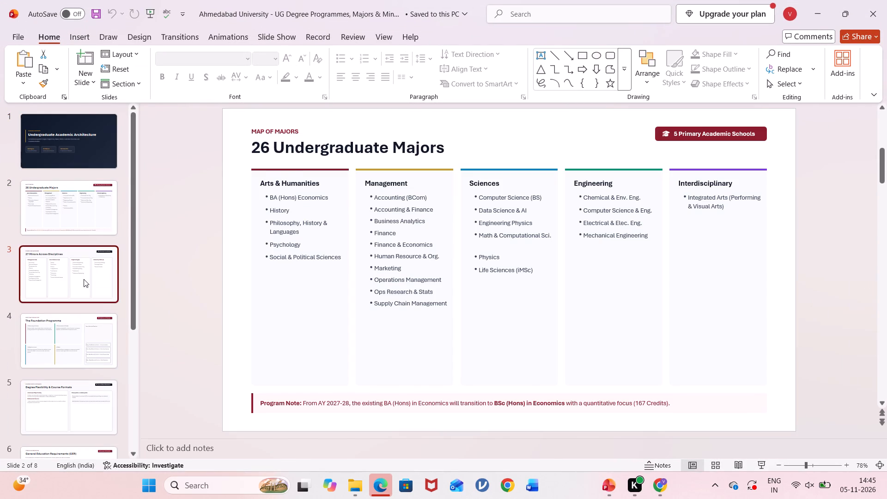
pyautogui.click(82, 324)
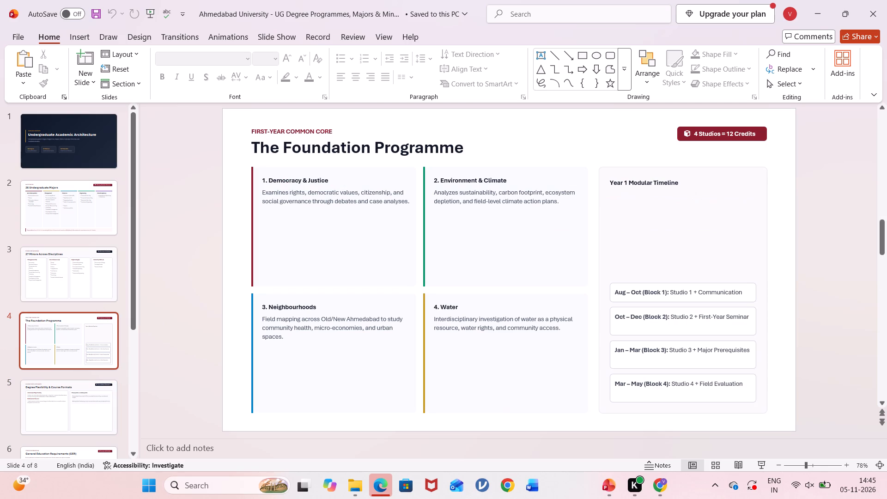
pyautogui.click(103, 422)
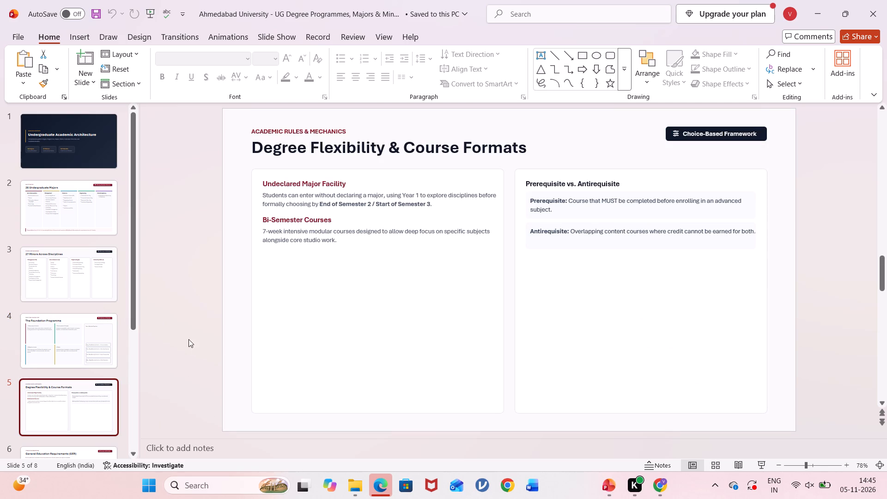
pyautogui.scroll(-3, 108, 390)
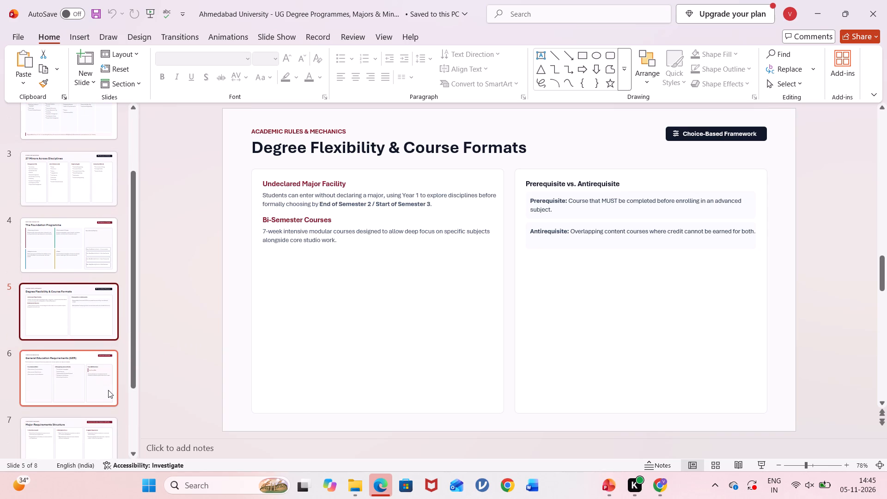
pyautogui.click(103, 371)
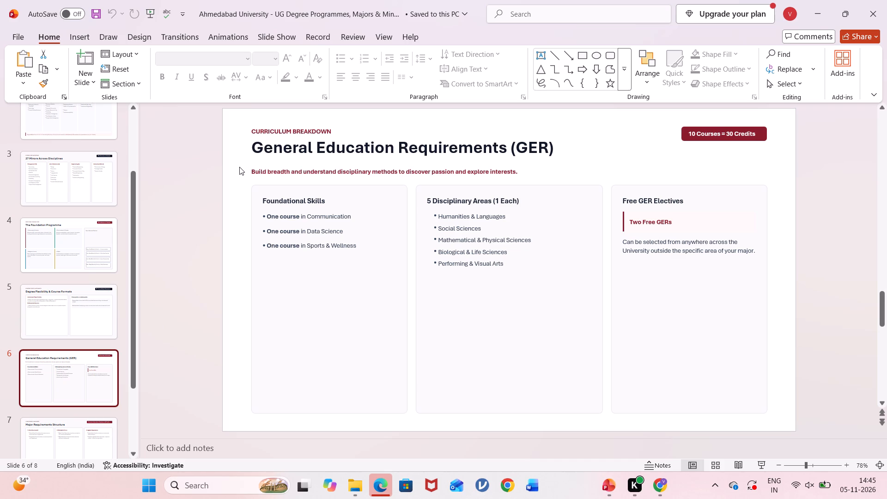
pyautogui.moveTo(239, 164); pyautogui.dragTo(757, 323)
pyautogui.hscroll(1, 509, 339)
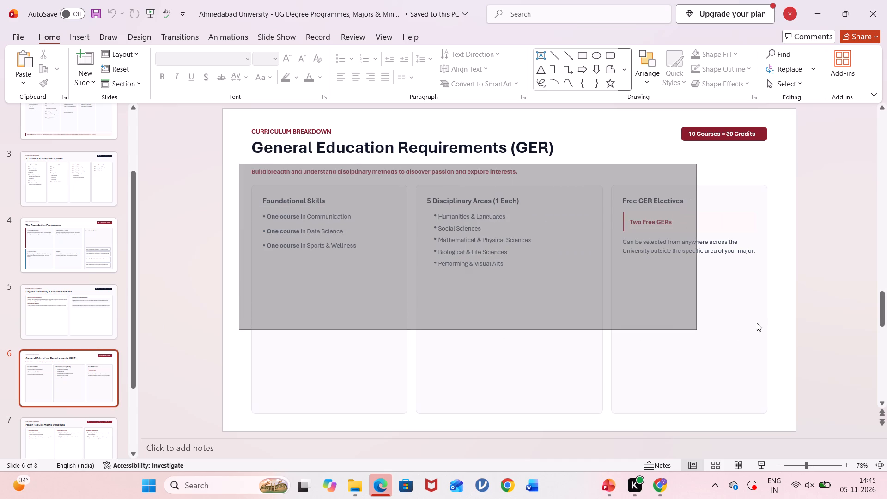
pyautogui.moveTo(757, 323); pyautogui.dragTo(807, 321)
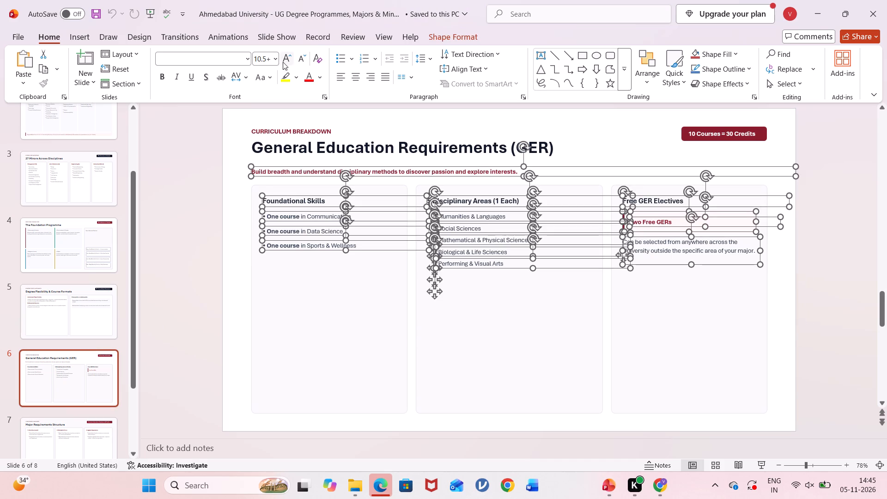
pyautogui.click(279, 61)
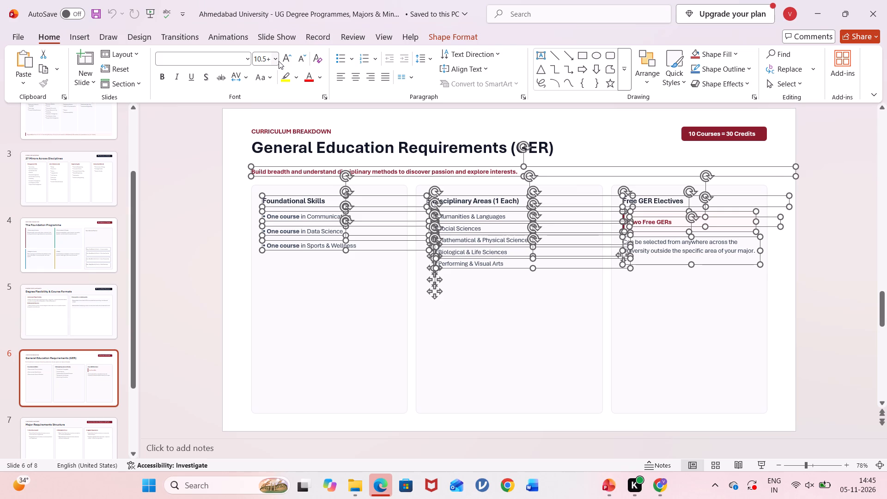
pyautogui.click(276, 58)
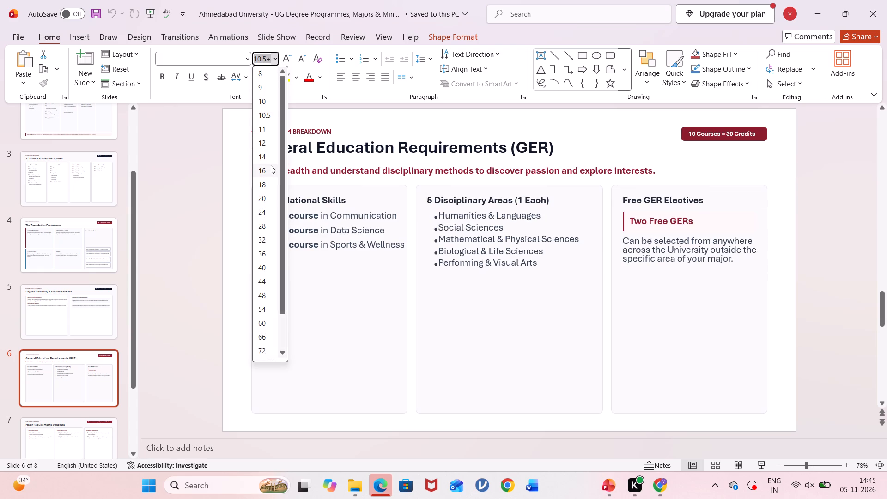
pyautogui.click(271, 165)
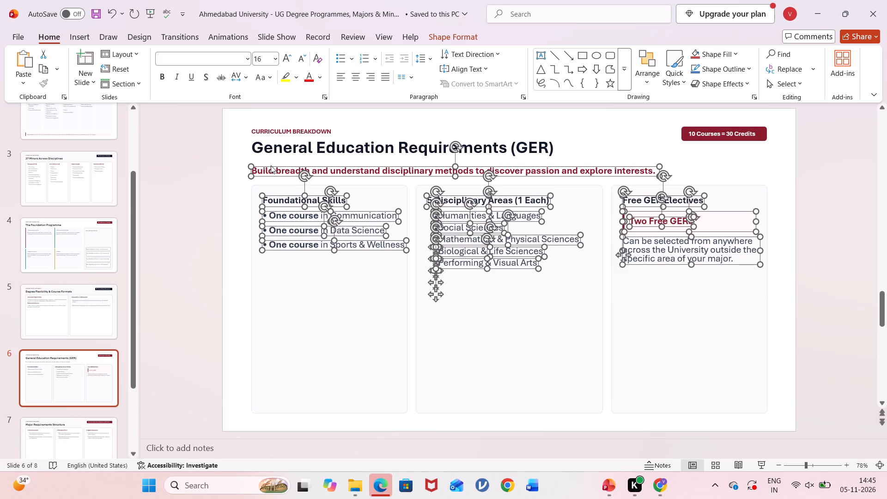
# Delete the "CURRICULUM BREAKDOWN" label above the General Education Requirements title on slide 6.
pyautogui.click(303, 151)
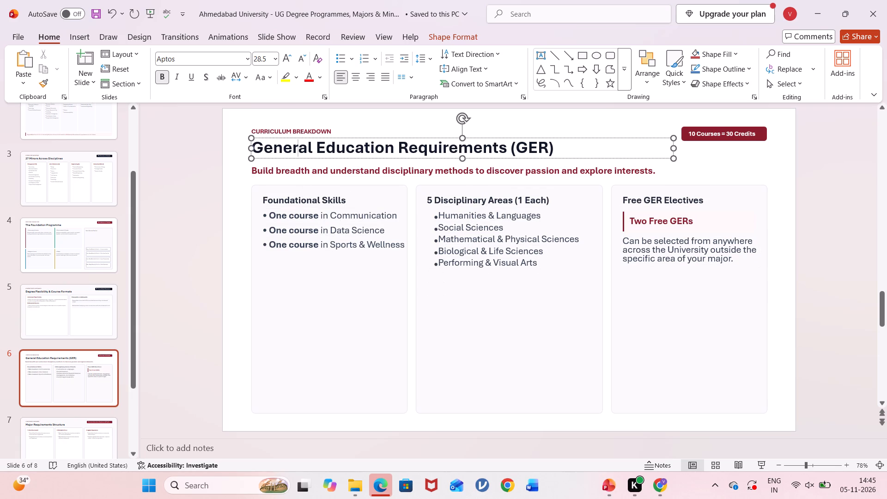
pyautogui.click(300, 132)
pyautogui.rightClick(300, 132)
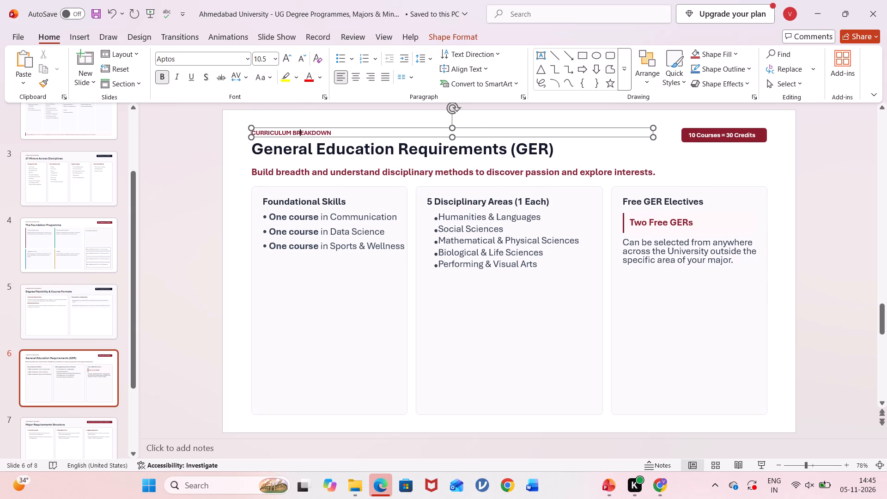
pyautogui.press('Delete')
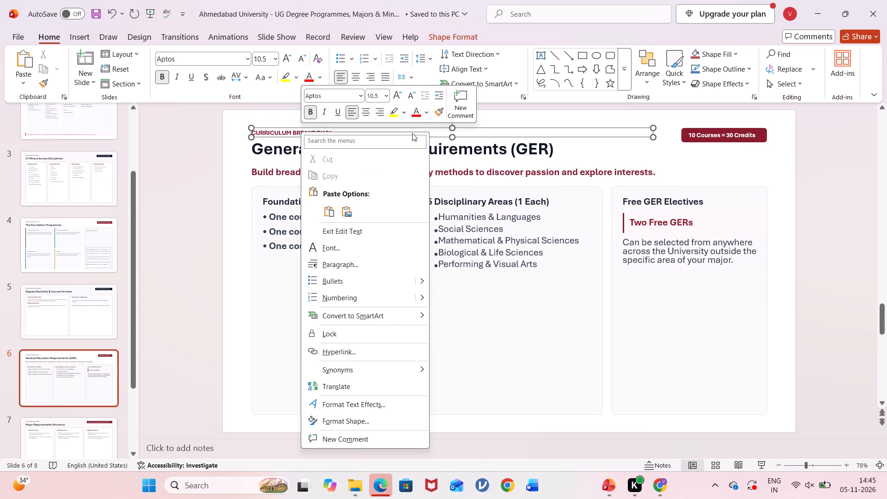
pyautogui.click(461, 128)
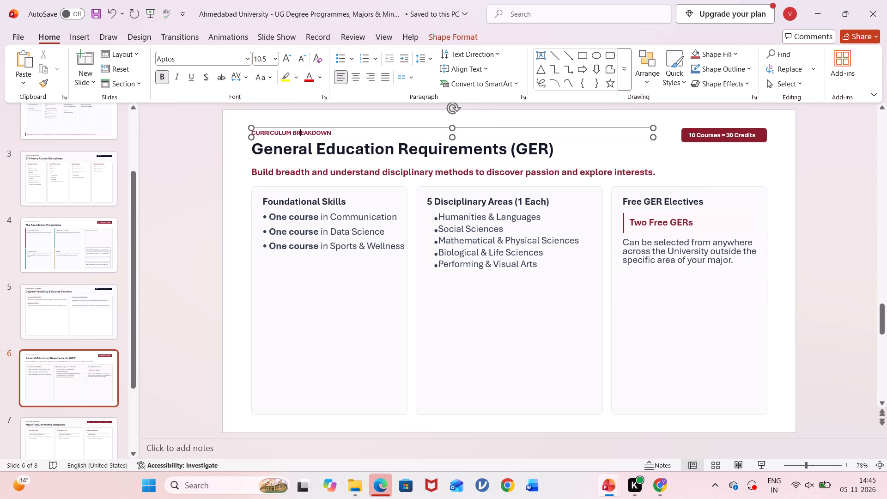
pyautogui.press('Delete')
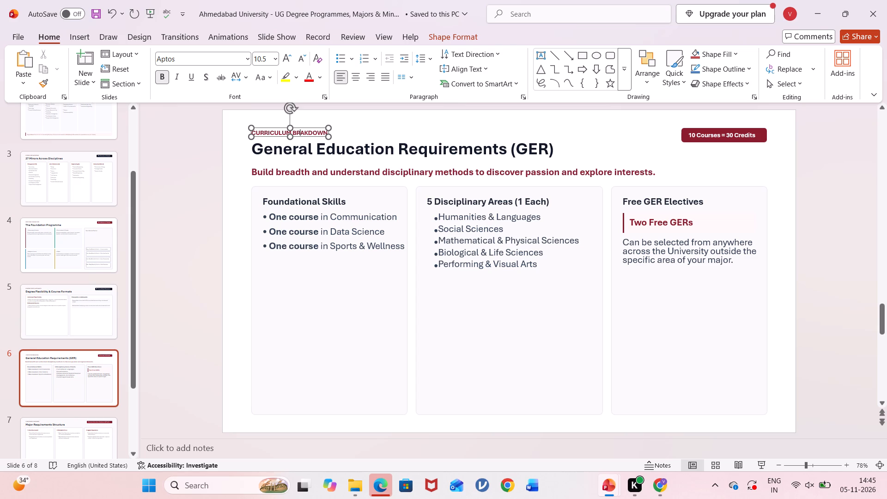
pyautogui.press('Delete')
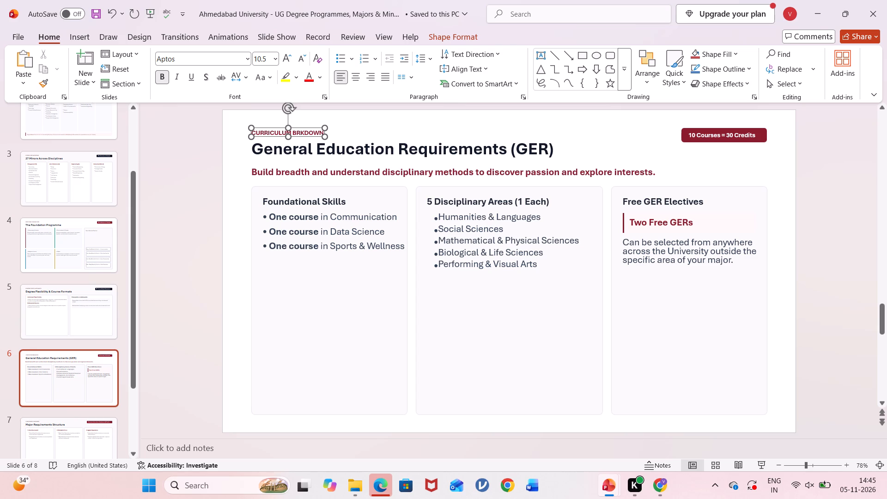
pyautogui.click(297, 127)
pyautogui.press('Delete')
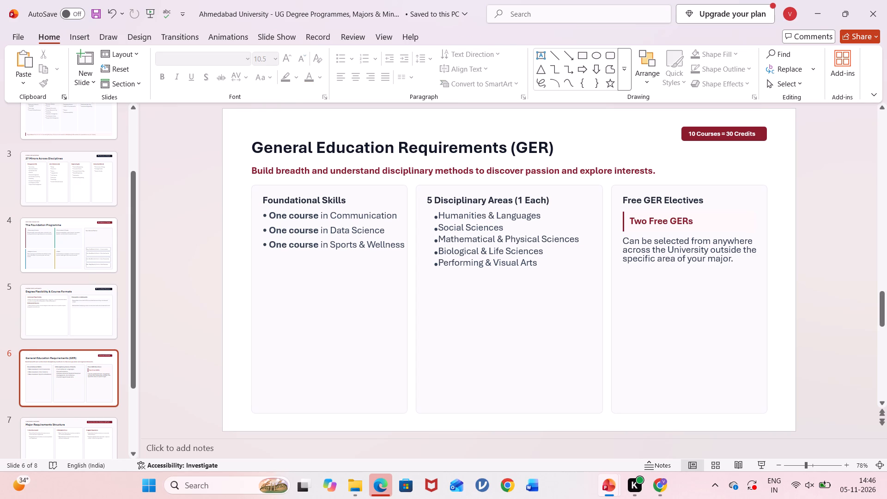
# Move the General Education Requirements title up into the freed space and place the red subtitle directly beneath it.
pyautogui.click(519, 148)
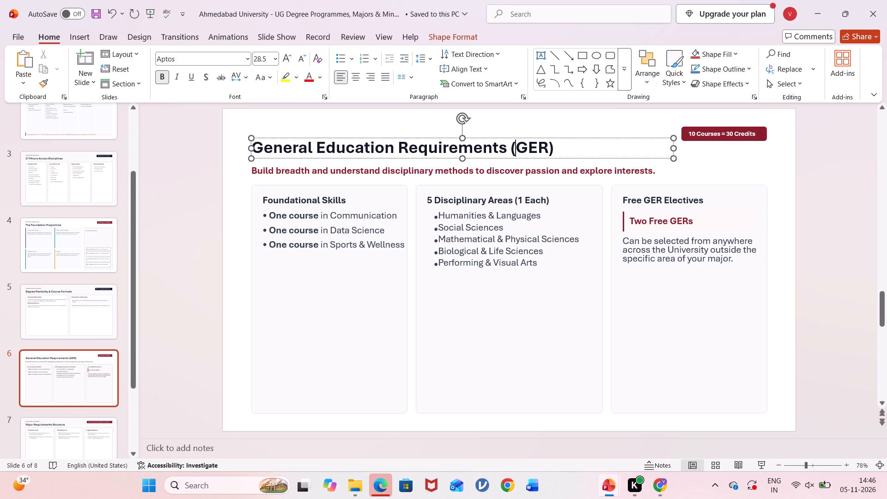
pyautogui.moveTo(468, 136); pyautogui.dragTo(464, 125)
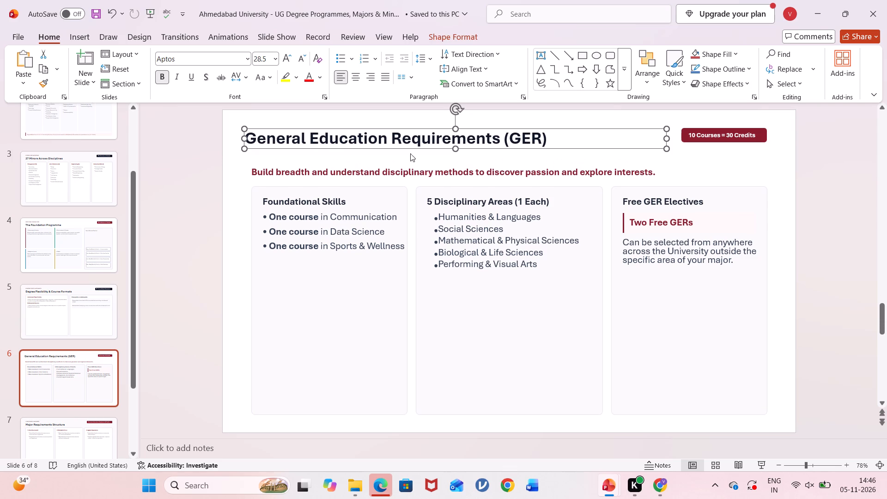
pyautogui.click(346, 173)
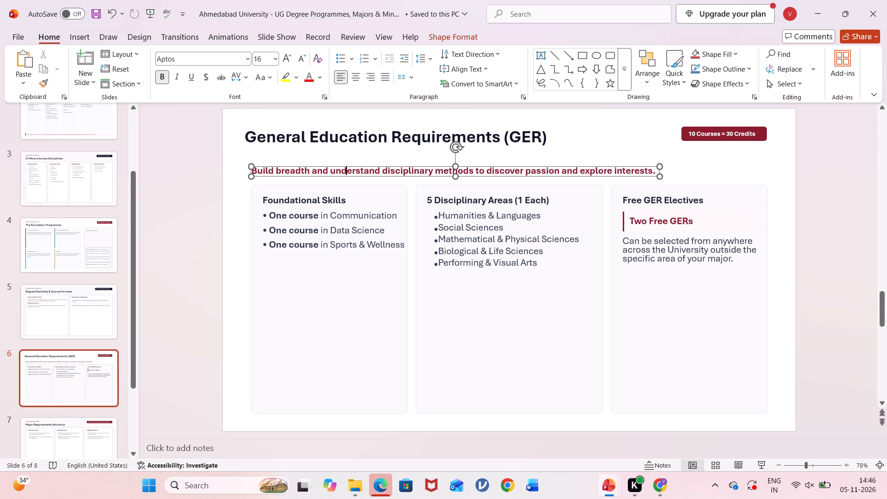
pyautogui.moveTo(461, 166); pyautogui.dragTo(451, 151)
# Move the Foundational Skills card background up to just below the red subtitle and shift its heading up inside the card.
pyautogui.moveTo(390, 281); pyautogui.dragTo(390, 271)
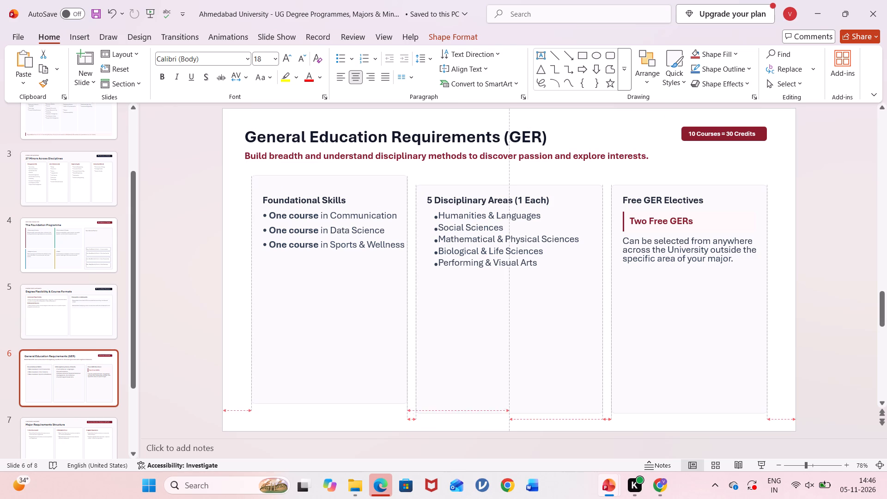
pyautogui.moveTo(390, 271); pyautogui.dragTo(395, 263)
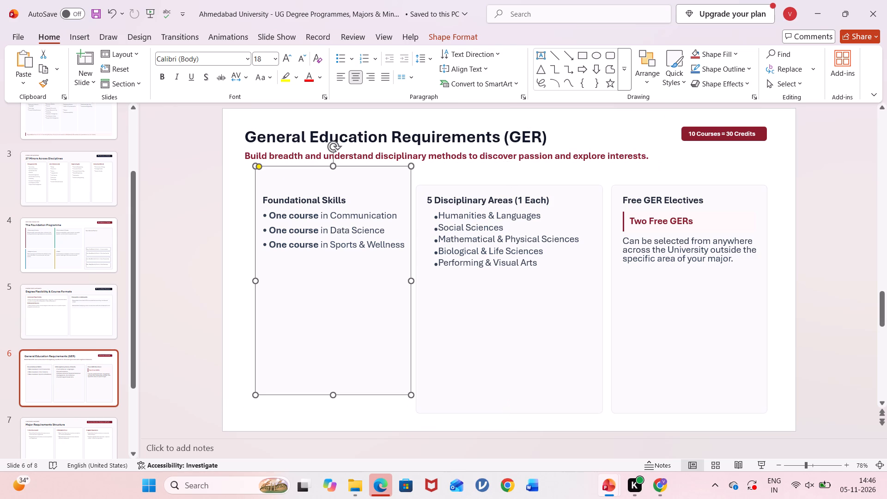
pyautogui.moveTo(348, 269); pyautogui.dragTo(344, 272)
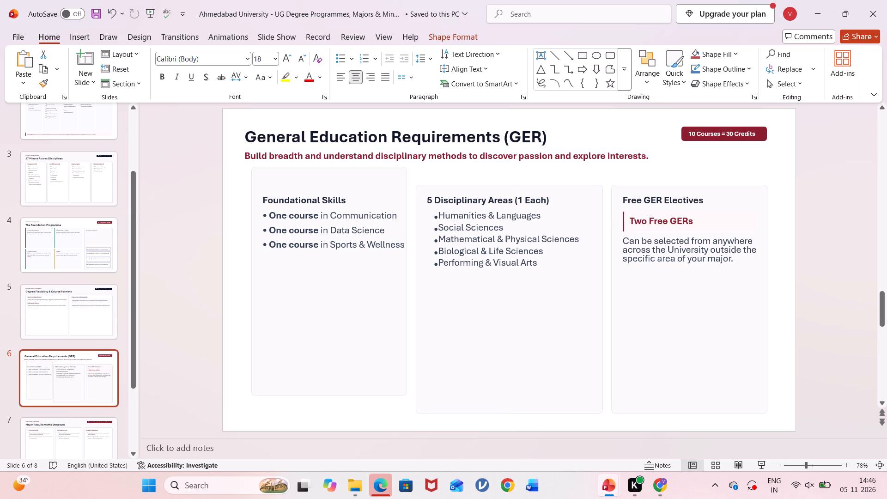
pyautogui.moveTo(344, 272); pyautogui.dragTo(341, 272)
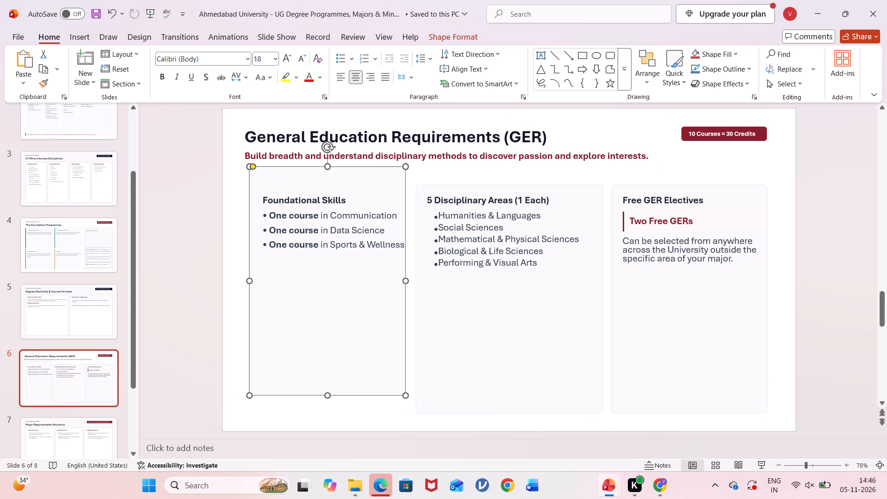
pyautogui.click(321, 201)
pyautogui.moveTo(312, 195); pyautogui.dragTo(305, 176)
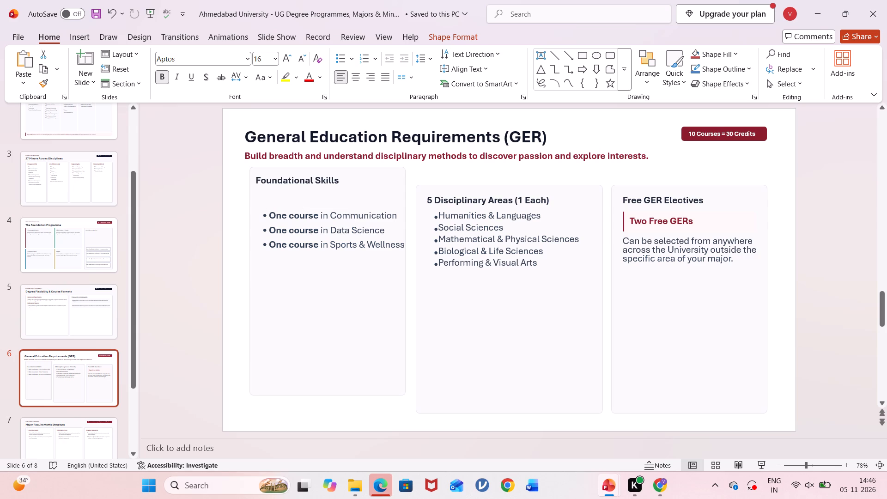
pyautogui.moveTo(305, 176); pyautogui.dragTo(307, 176)
# Move the Communication, Data Science and Sports & Wellness lines up beneath the Foundational Skills heading, evenly spaced near the card's left edge.
pyautogui.click(323, 230)
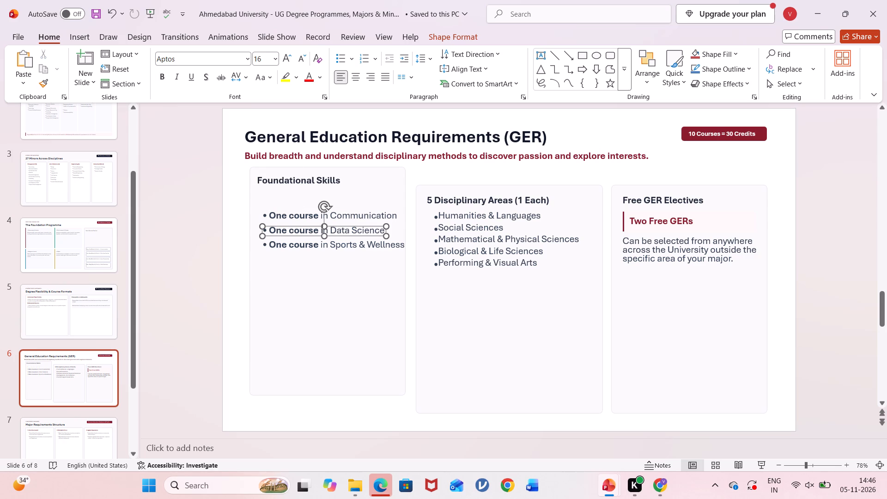
pyautogui.click(305, 214)
pyautogui.moveTo(337, 212); pyautogui.dragTo(328, 198)
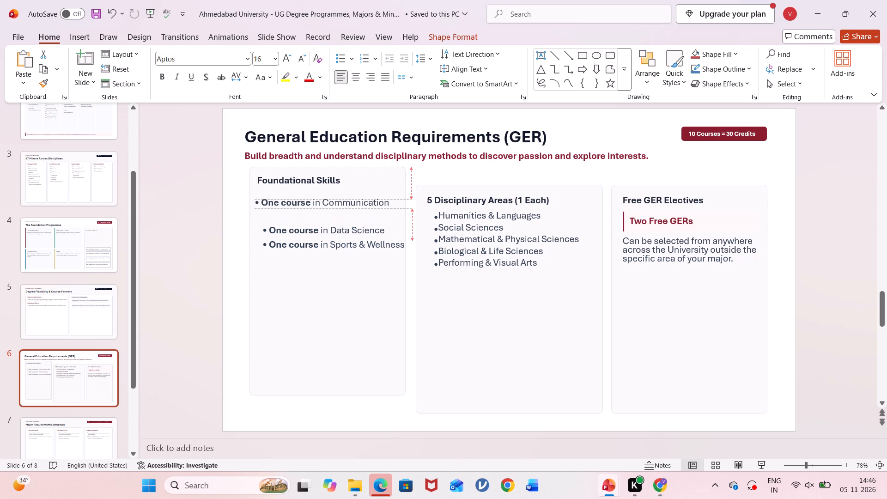
pyautogui.moveTo(328, 198); pyautogui.dragTo(327, 197)
pyautogui.moveTo(331, 231); pyautogui.dragTo(328, 226)
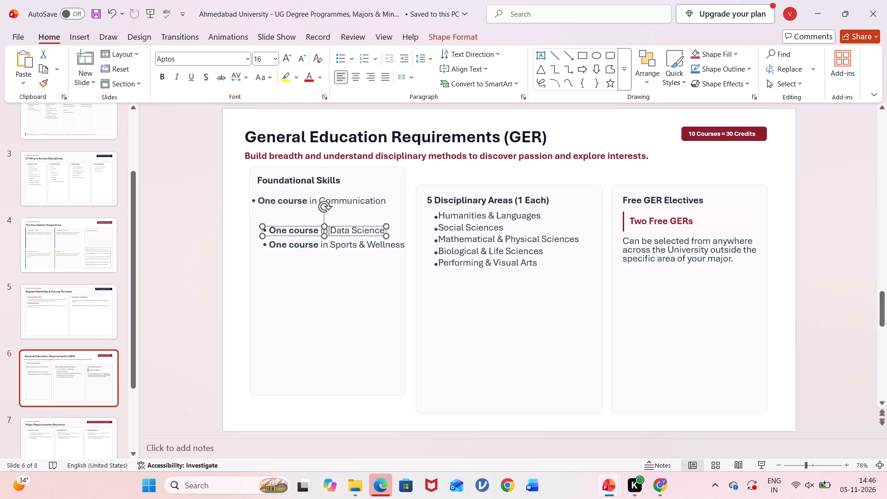
pyautogui.moveTo(328, 226); pyautogui.dragTo(346, 216)
pyautogui.click(346, 216)
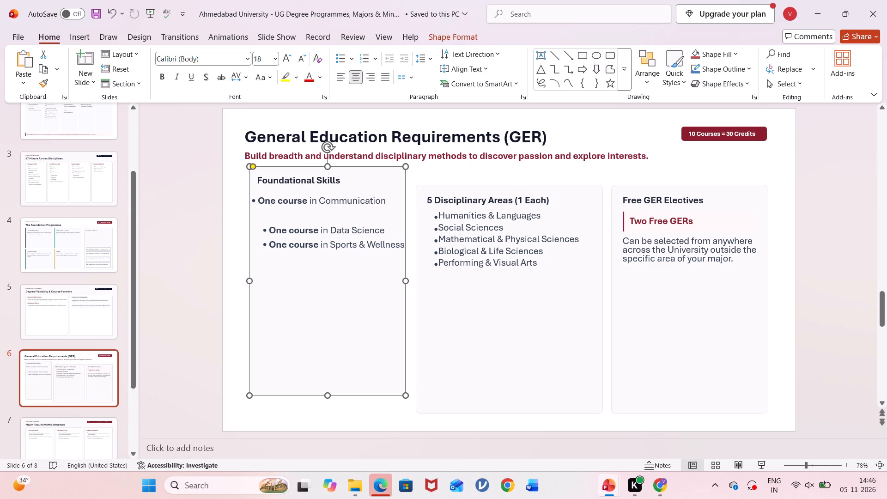
pyautogui.click(331, 229)
pyautogui.moveTo(331, 225); pyautogui.dragTo(321, 214)
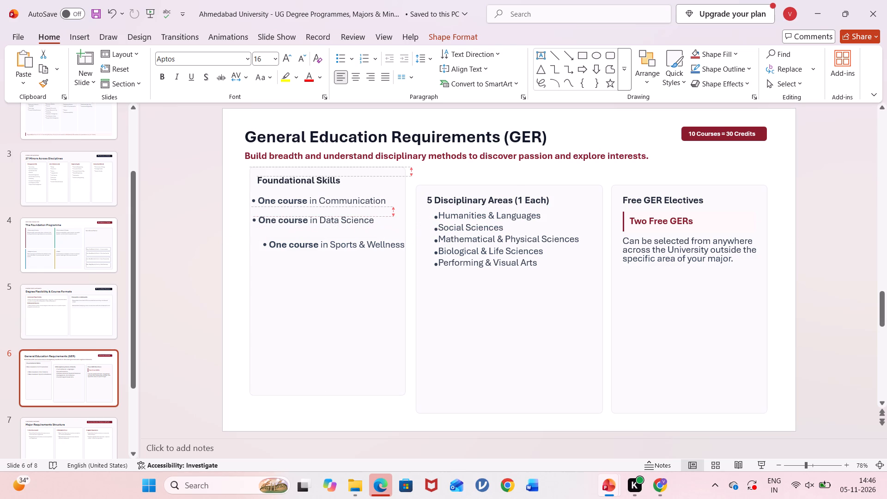
pyautogui.moveTo(321, 214); pyautogui.dragTo(320, 212)
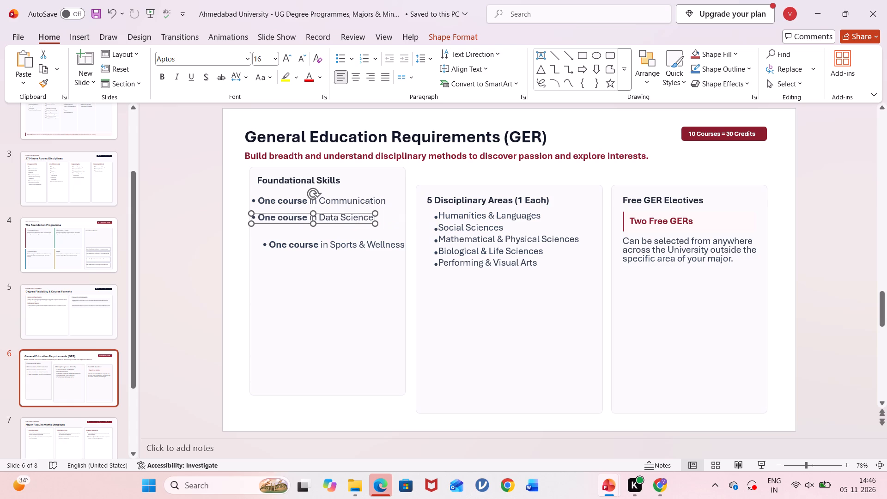
pyautogui.click(329, 247)
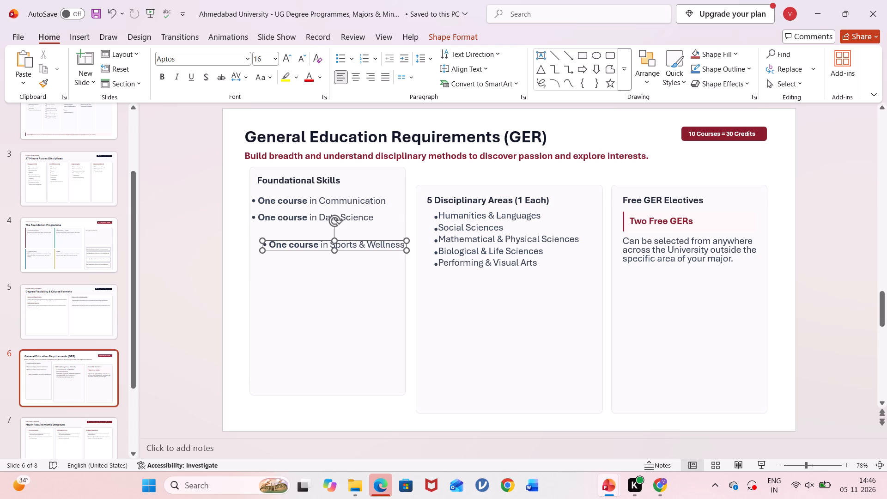
pyautogui.moveTo(341, 239); pyautogui.dragTo(328, 230)
# Move the 5 Disciplinary Areas card background and its heading up, level with the Foundational Skills card and heading.
pyautogui.click(532, 295)
pyautogui.moveTo(582, 199); pyautogui.dragTo(579, 181)
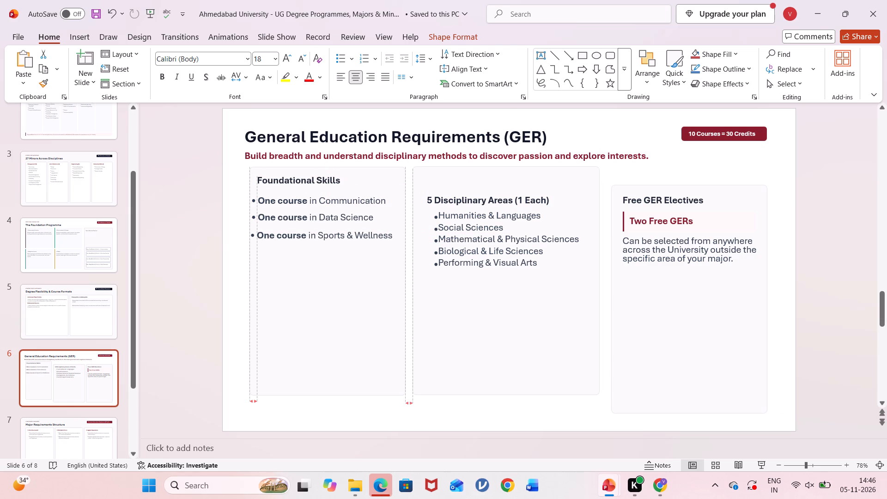
pyautogui.moveTo(579, 181); pyautogui.dragTo(580, 181)
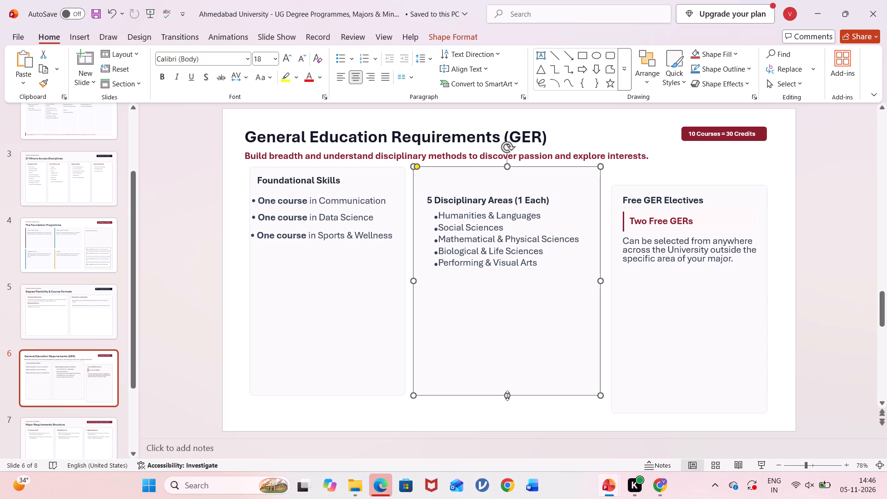
pyautogui.click(485, 200)
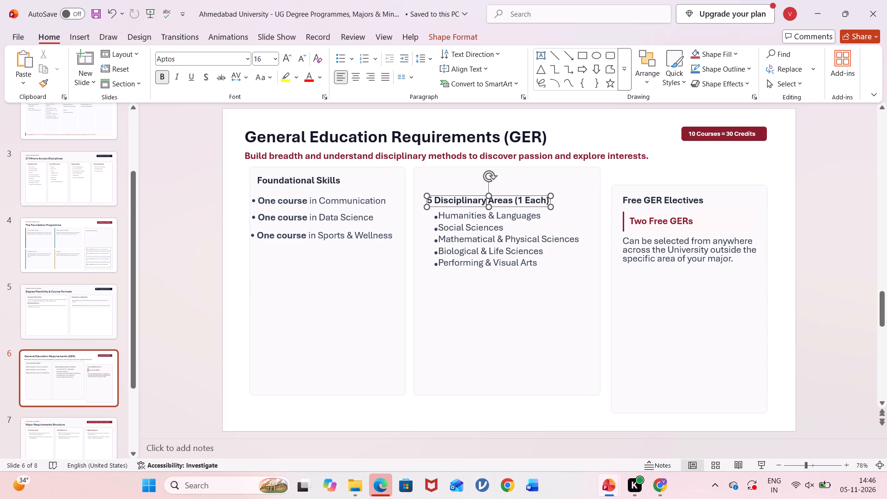
pyautogui.moveTo(496, 196); pyautogui.dragTo(493, 179)
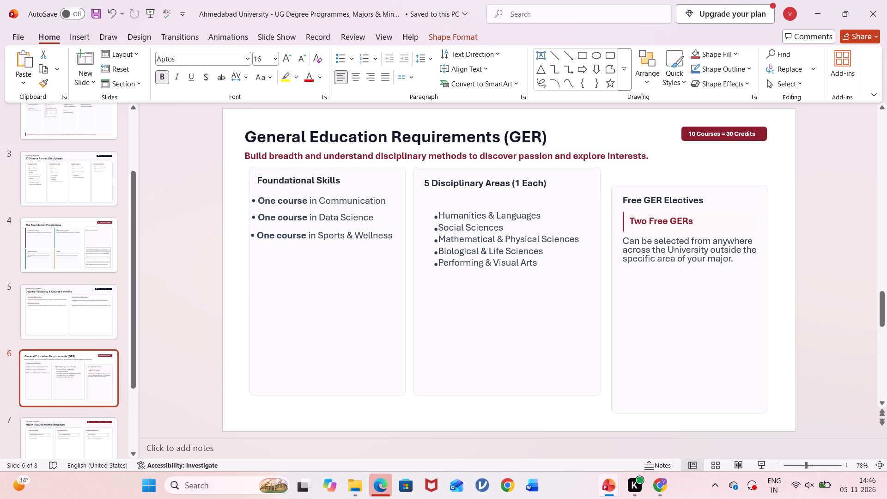
pyautogui.moveTo(493, 179); pyautogui.dragTo(493, 176)
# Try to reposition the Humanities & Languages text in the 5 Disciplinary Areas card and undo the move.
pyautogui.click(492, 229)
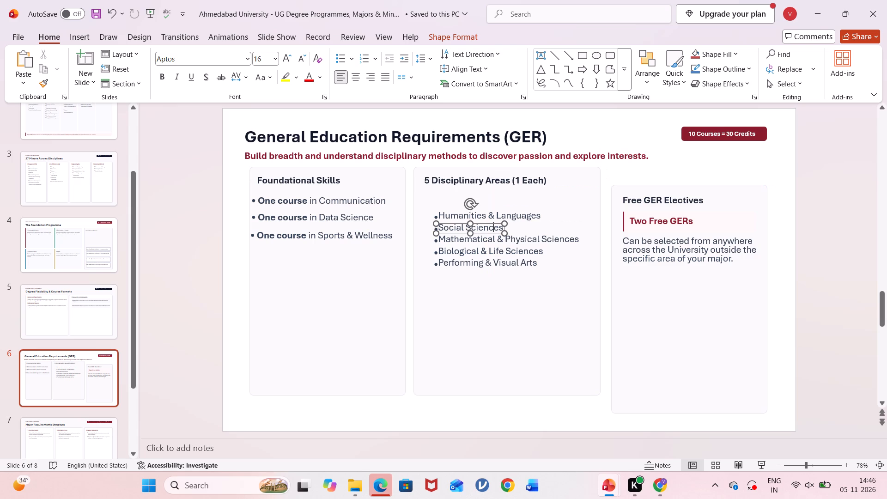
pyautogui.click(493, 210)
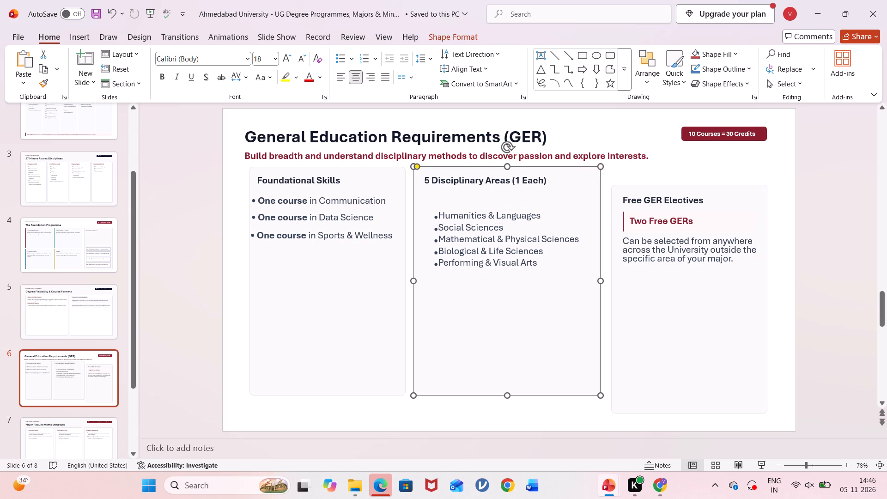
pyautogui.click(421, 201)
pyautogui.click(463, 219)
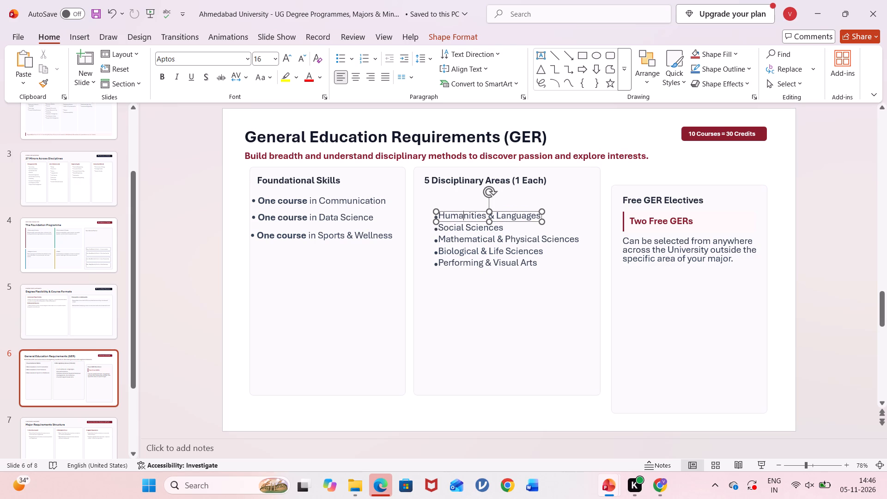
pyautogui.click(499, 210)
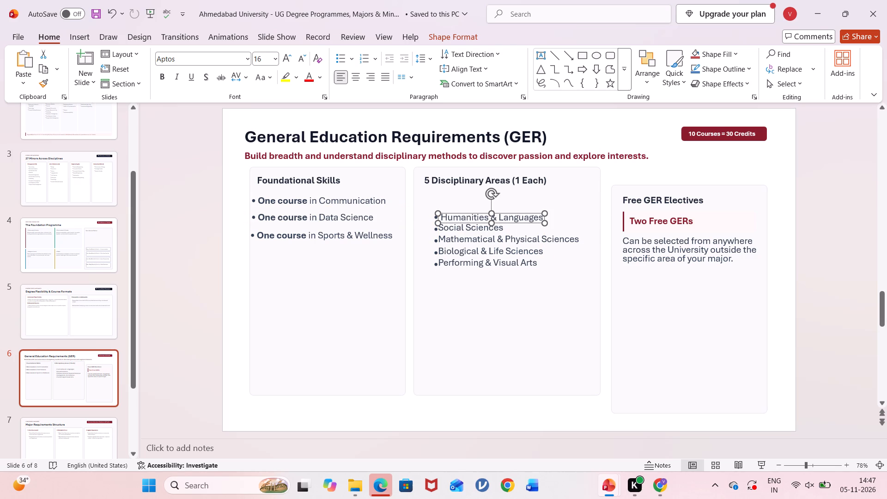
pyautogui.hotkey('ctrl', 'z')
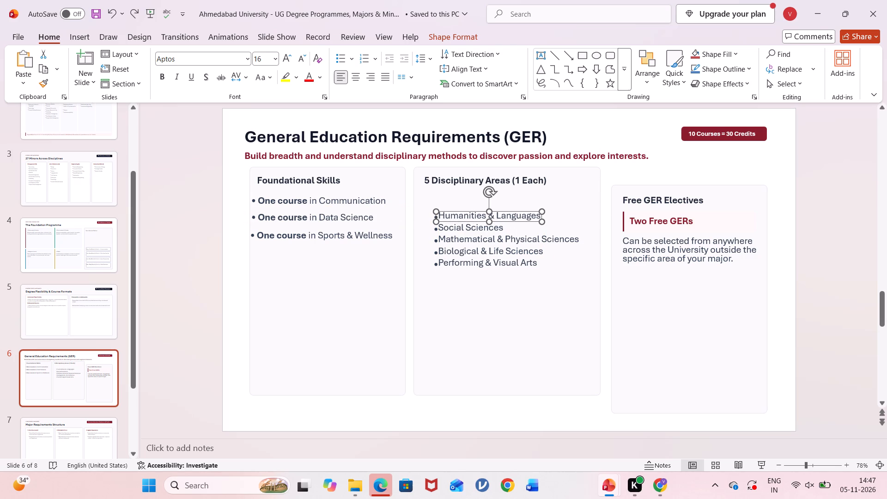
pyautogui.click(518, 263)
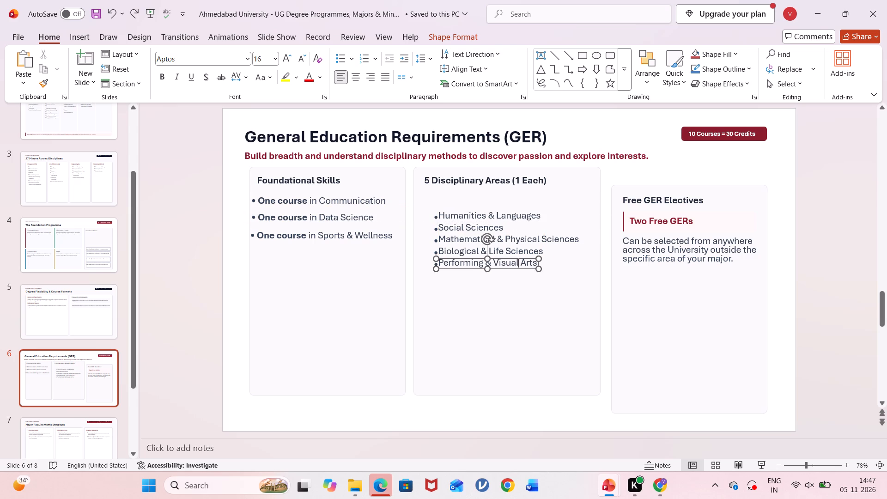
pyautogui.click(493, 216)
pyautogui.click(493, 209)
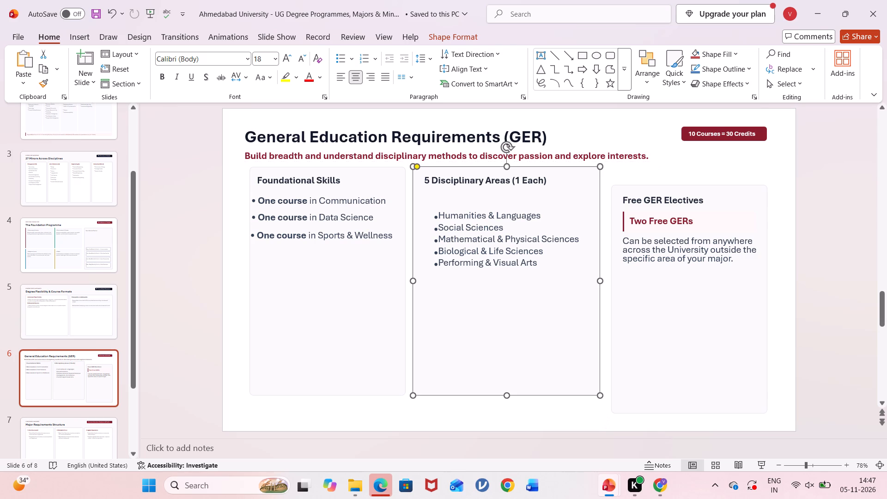
# Move the Free GER Electives card background up so its top edge is level with the other two cards.
pyautogui.moveTo(743, 196); pyautogui.dragTo(745, 183)
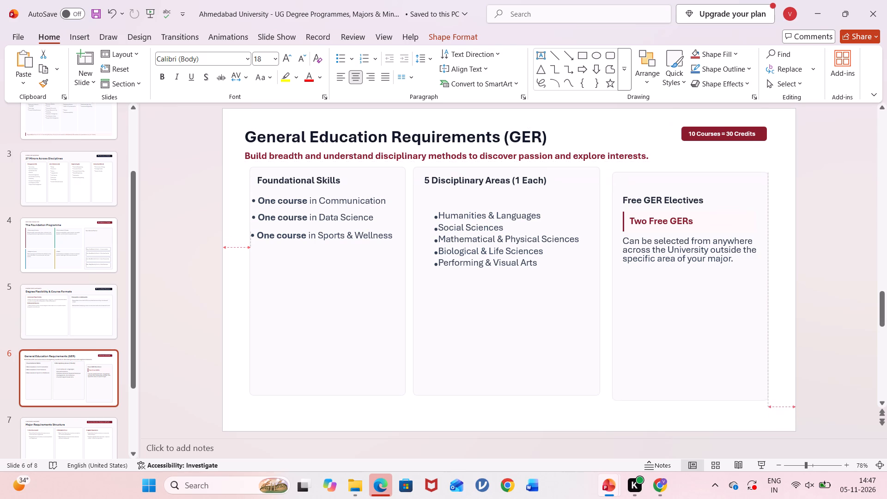
pyautogui.moveTo(745, 183); pyautogui.dragTo(744, 179)
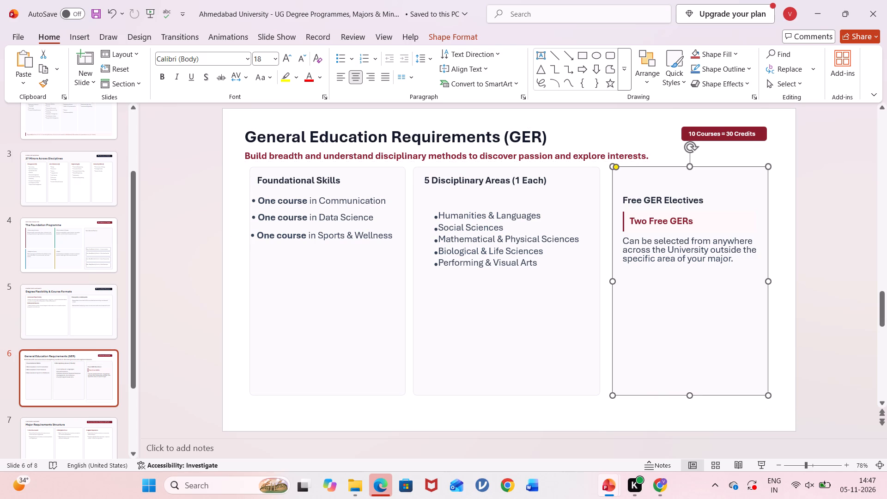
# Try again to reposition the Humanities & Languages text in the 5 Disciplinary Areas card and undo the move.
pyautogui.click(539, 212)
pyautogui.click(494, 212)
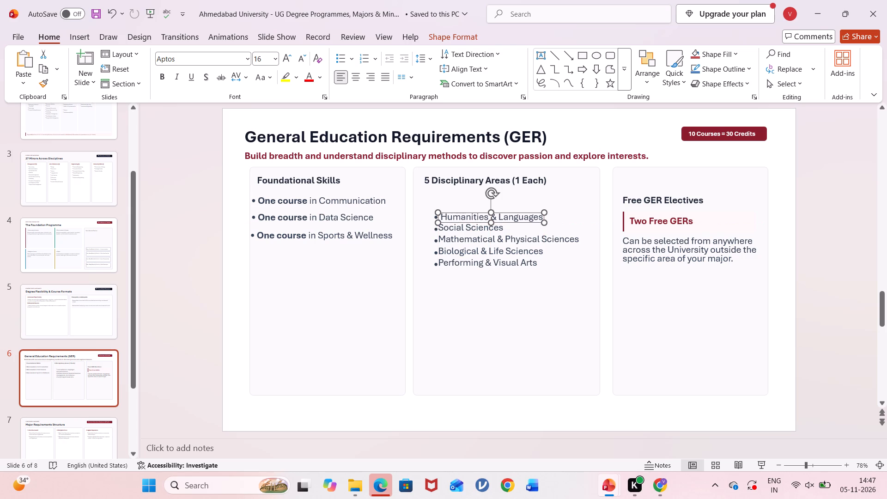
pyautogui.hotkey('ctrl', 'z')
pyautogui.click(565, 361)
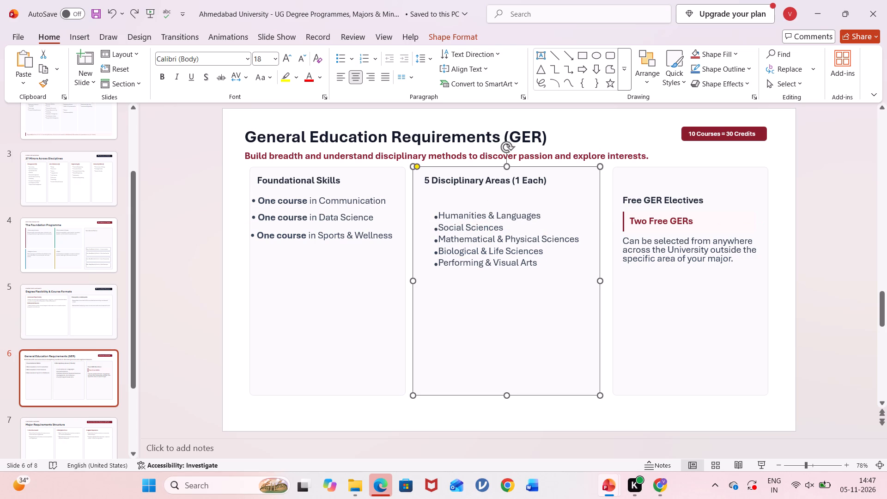
# Move the Humanities & Languages text up beneath the 5 Disciplinary Areas heading and place its separate bullet directly before it.
pyautogui.click(433, 214)
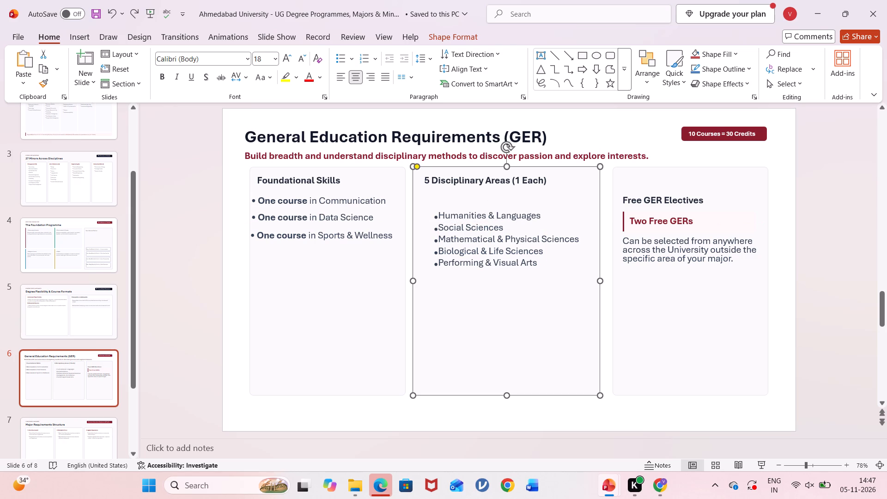
pyautogui.click(437, 214)
pyautogui.moveTo(497, 211); pyautogui.dragTo(487, 193)
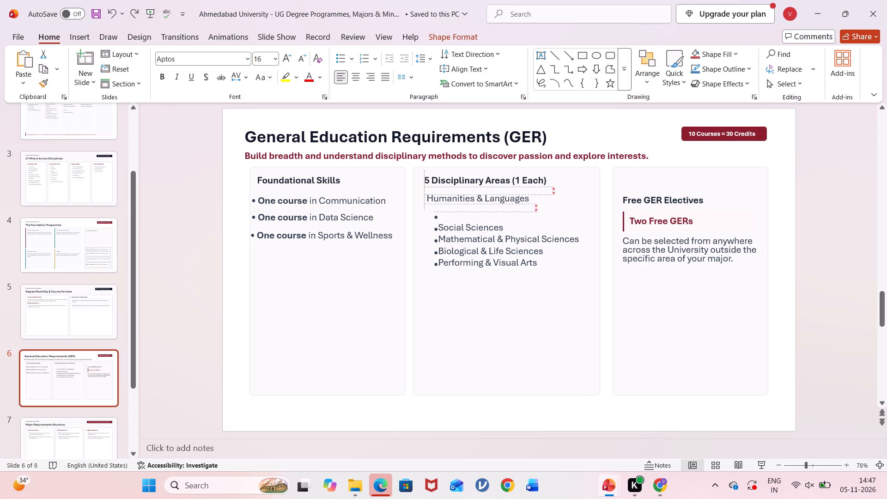
pyautogui.moveTo(487, 193); pyautogui.dragTo(490, 195)
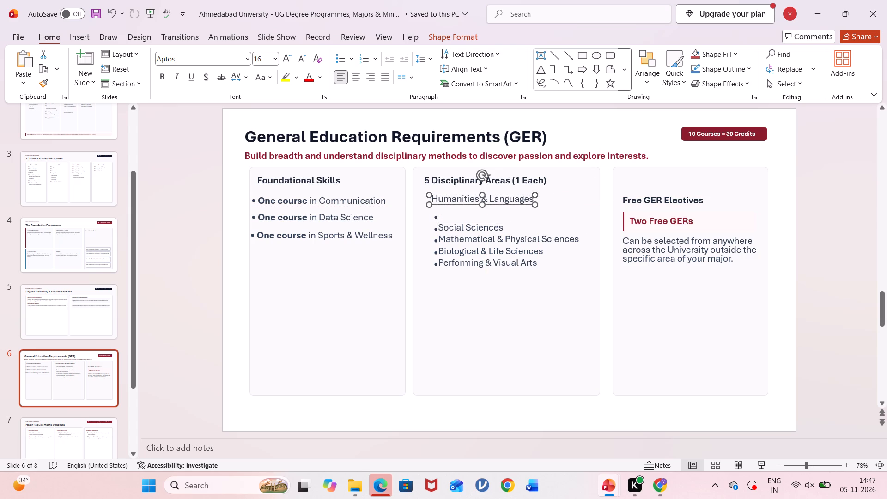
pyautogui.click(434, 217)
pyautogui.moveTo(435, 248); pyautogui.dragTo(428, 230)
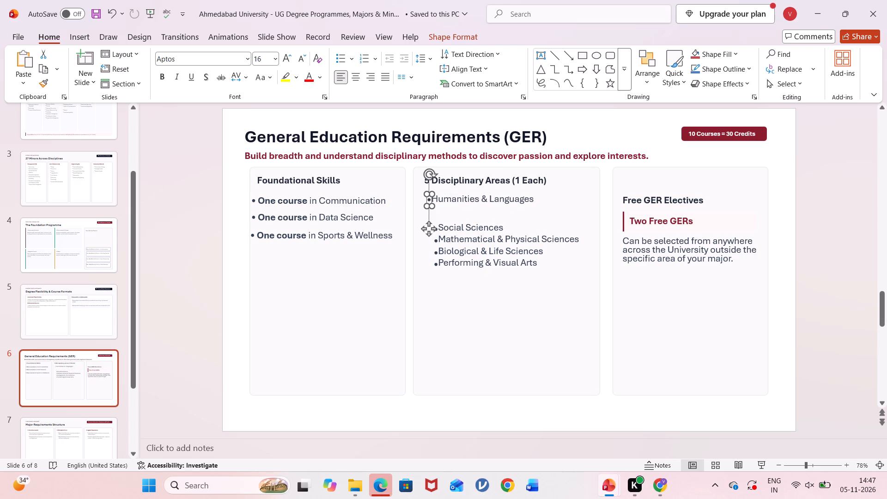
# Move the Social Sciences text up beneath Humanities & Languages and place its separate bullet directly before it.
pyautogui.click(464, 226)
pyautogui.moveTo(475, 223); pyautogui.dragTo(470, 211)
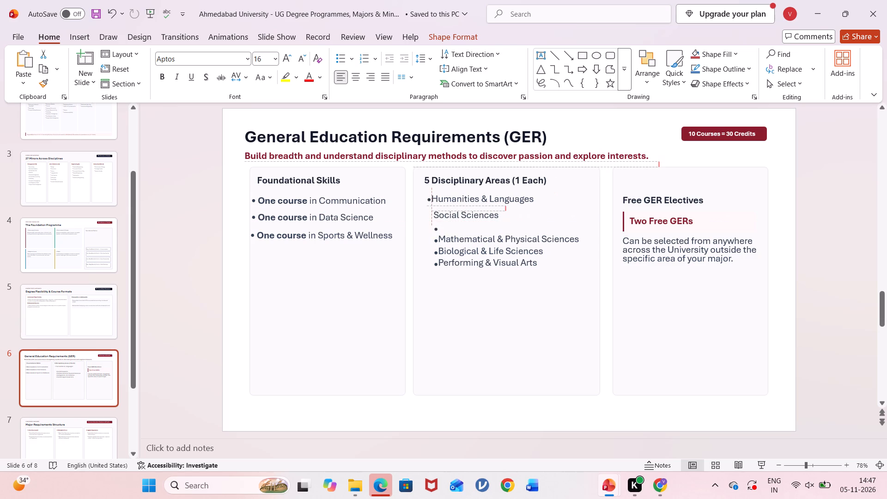
pyautogui.moveTo(470, 211); pyautogui.dragTo(471, 210)
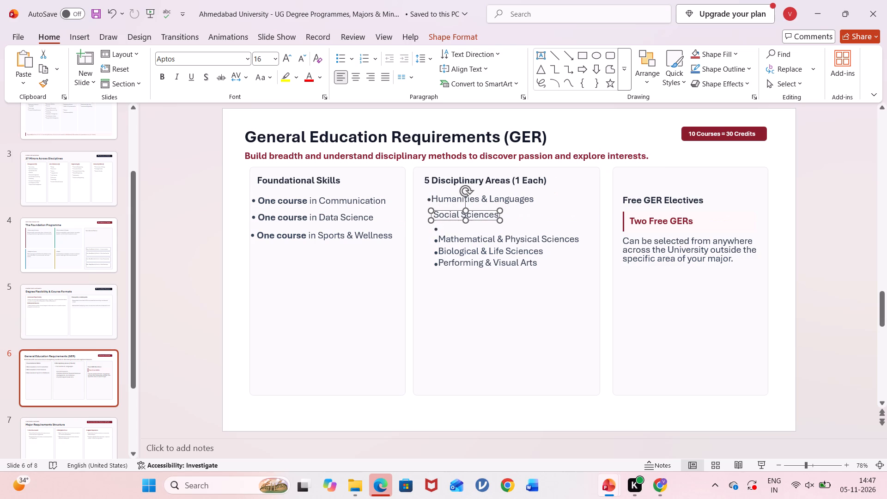
pyautogui.click(437, 227)
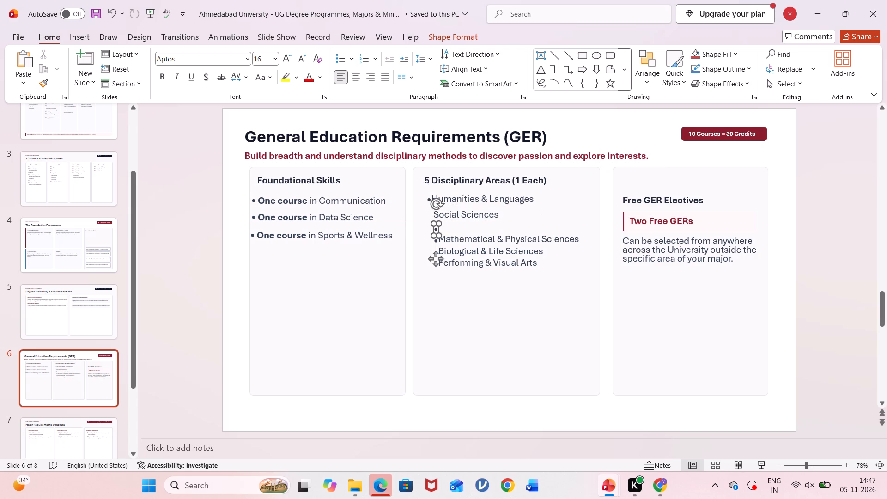
pyautogui.moveTo(436, 258); pyautogui.dragTo(429, 244)
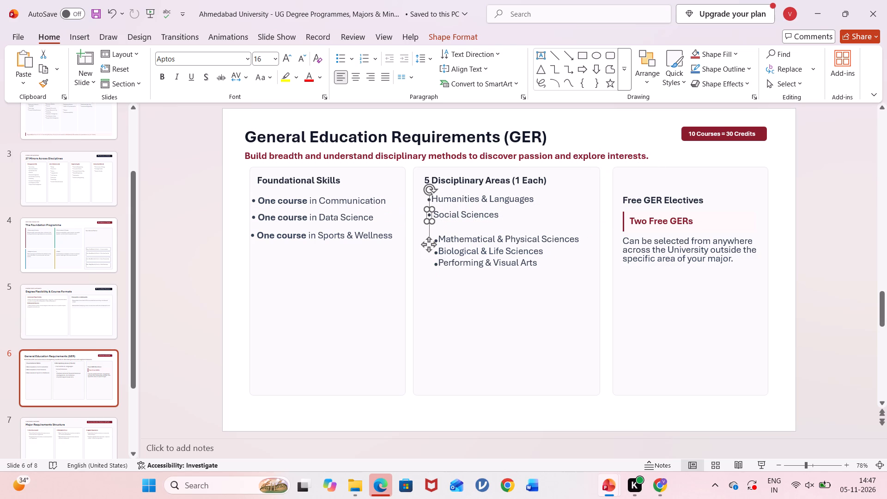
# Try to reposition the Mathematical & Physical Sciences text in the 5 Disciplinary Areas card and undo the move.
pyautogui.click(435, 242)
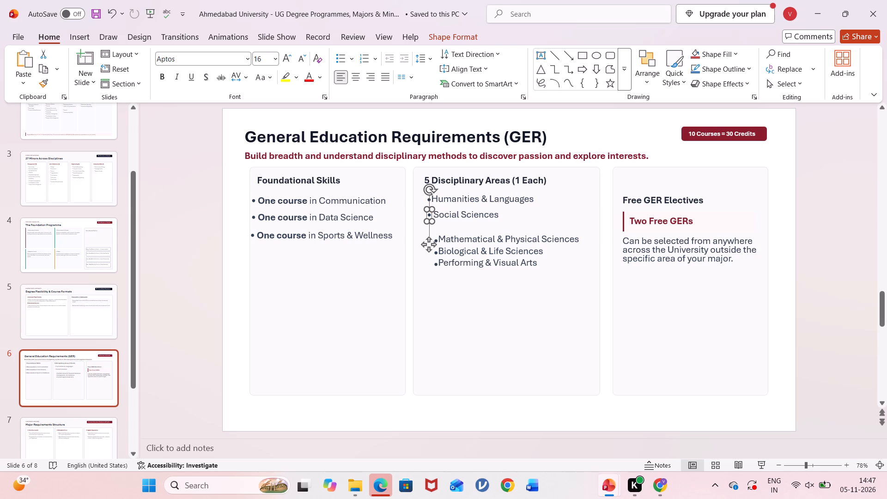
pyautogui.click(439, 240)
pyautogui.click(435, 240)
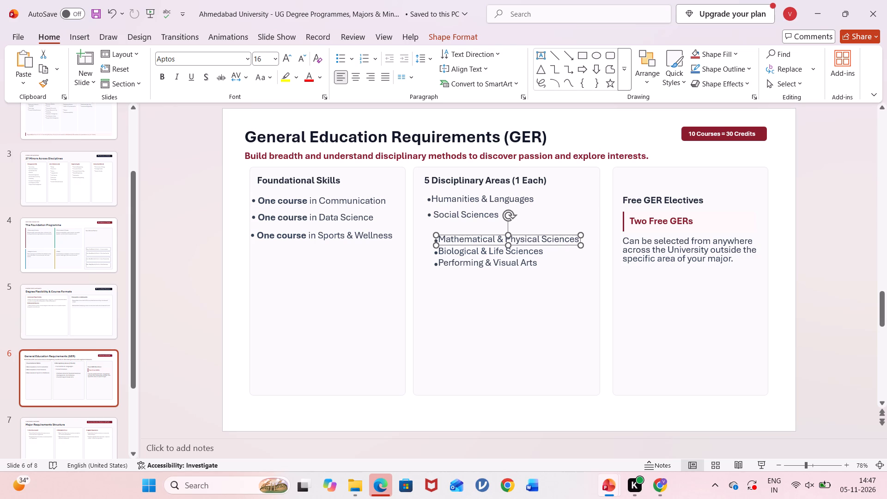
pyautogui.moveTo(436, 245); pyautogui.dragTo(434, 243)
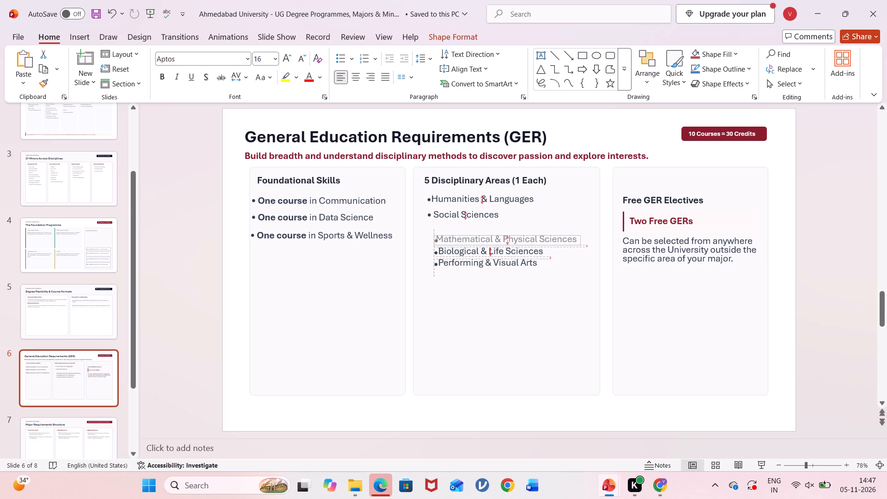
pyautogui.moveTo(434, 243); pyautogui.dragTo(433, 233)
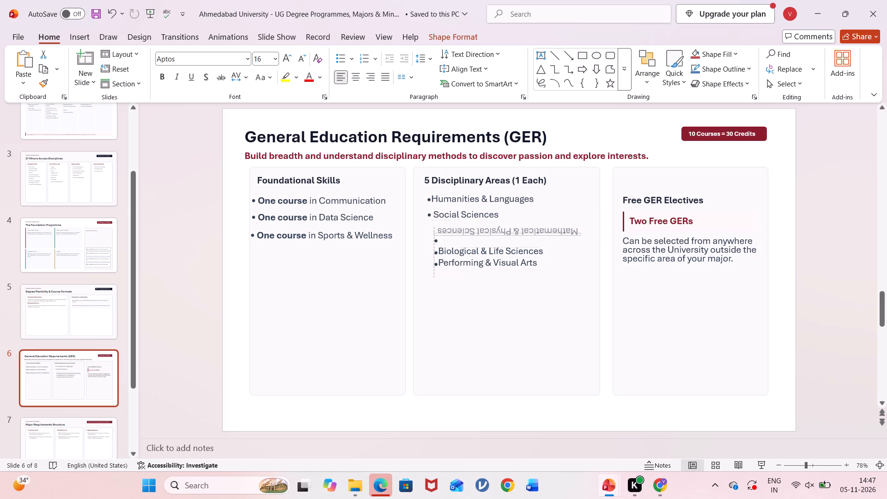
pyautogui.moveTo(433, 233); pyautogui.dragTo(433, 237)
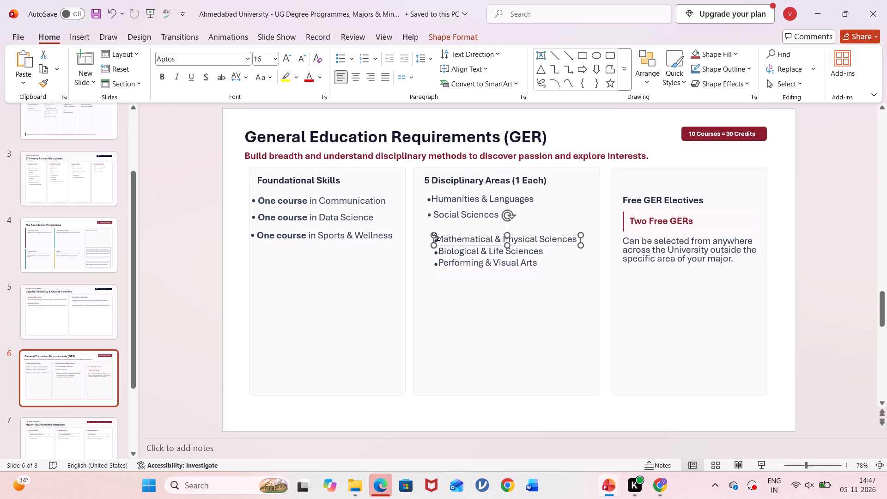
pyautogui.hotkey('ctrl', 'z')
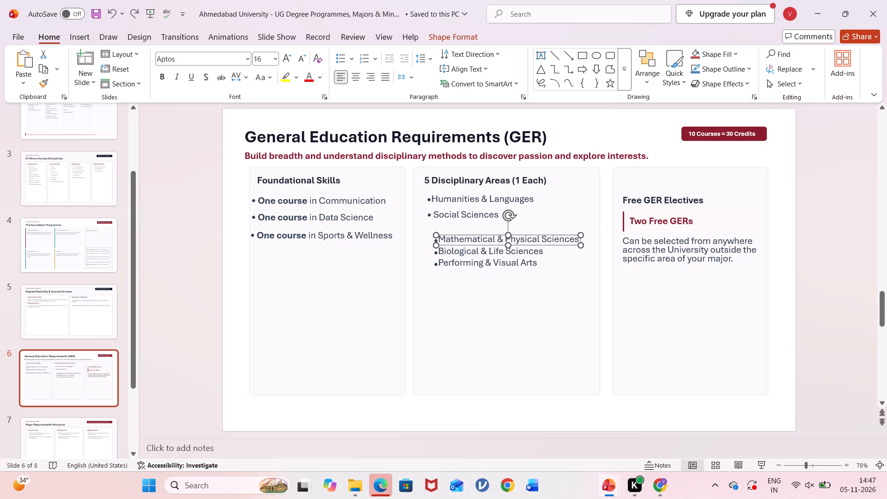
# Move the Mathematical & Physical Sciences text up beneath Social Sciences and place its separate bullet directly before it.
pyautogui.moveTo(514, 234); pyautogui.dragTo(510, 225)
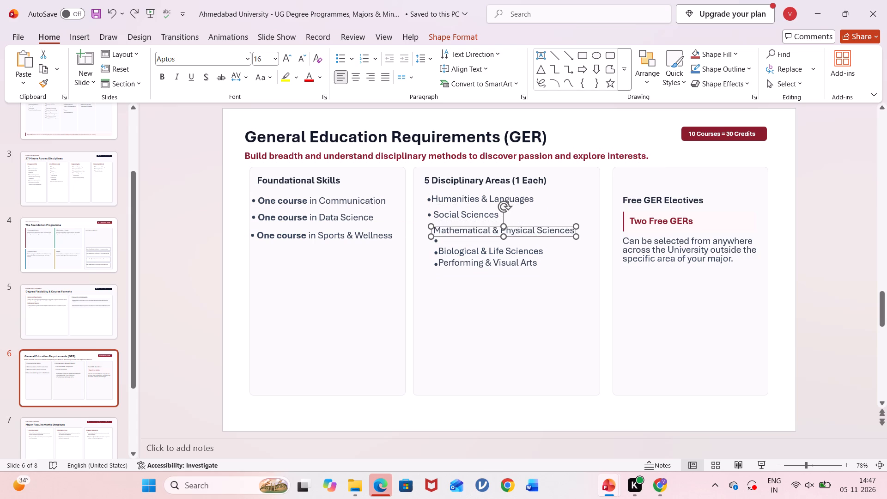
pyautogui.click(437, 241)
pyautogui.moveTo(435, 274); pyautogui.dragTo(429, 267)
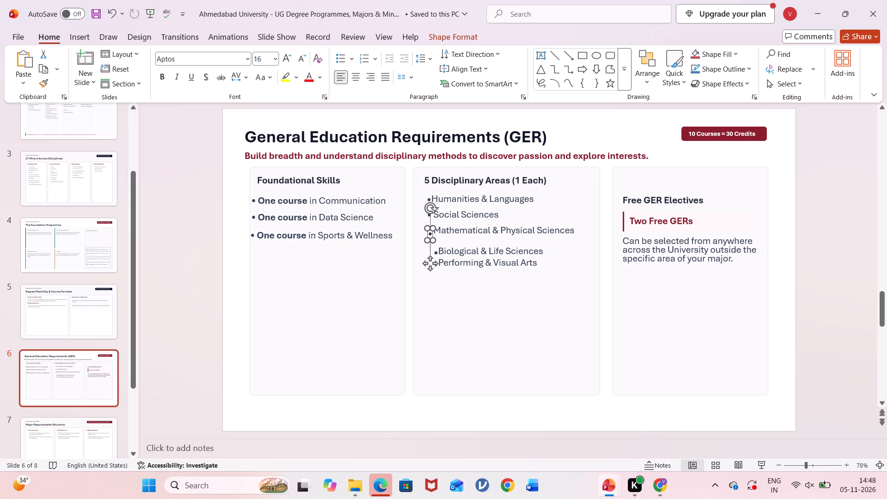
# Shift the Biological & Life Sciences bullet outward in line with the bullets above, and nudge its text slightly up and toward the bullet.
pyautogui.click(435, 253)
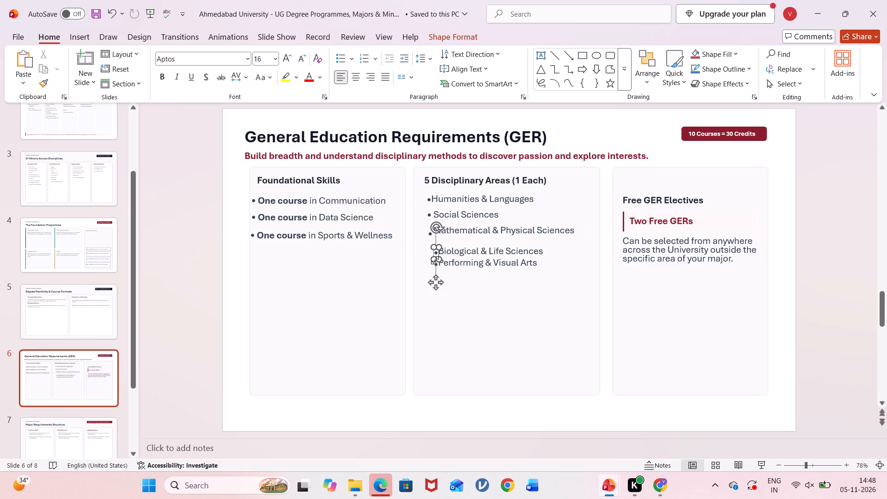
pyautogui.click(435, 279)
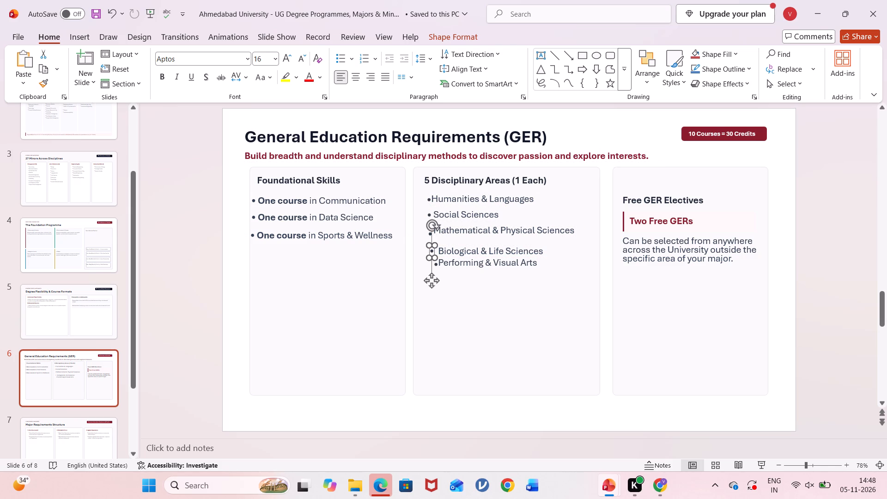
pyautogui.moveTo(472, 249); pyautogui.dragTo(501, 253)
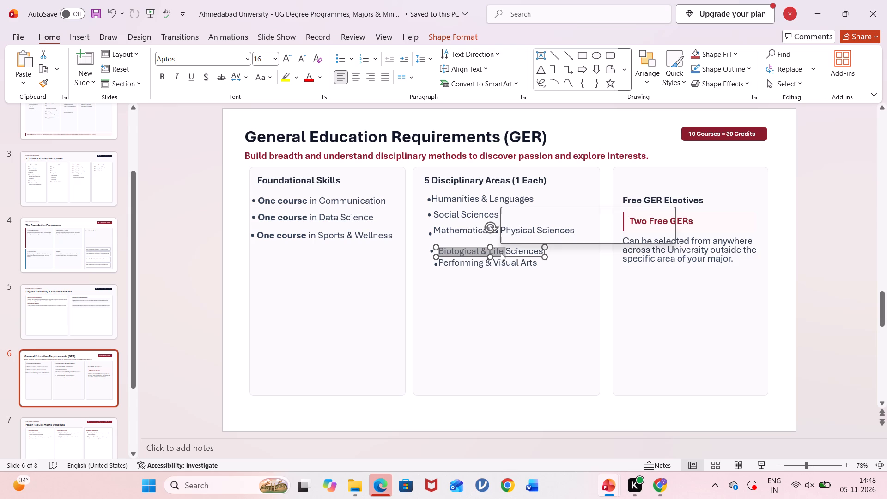
pyautogui.click(545, 308)
pyautogui.click(519, 252)
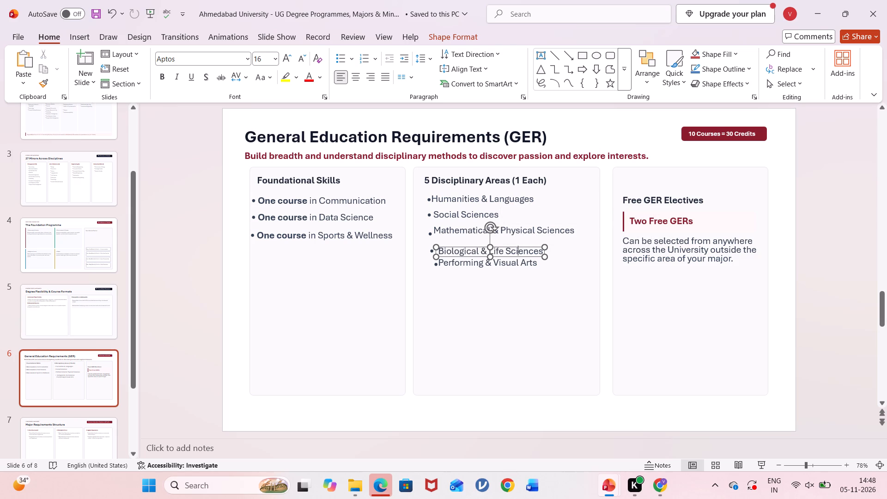
pyautogui.click(430, 250)
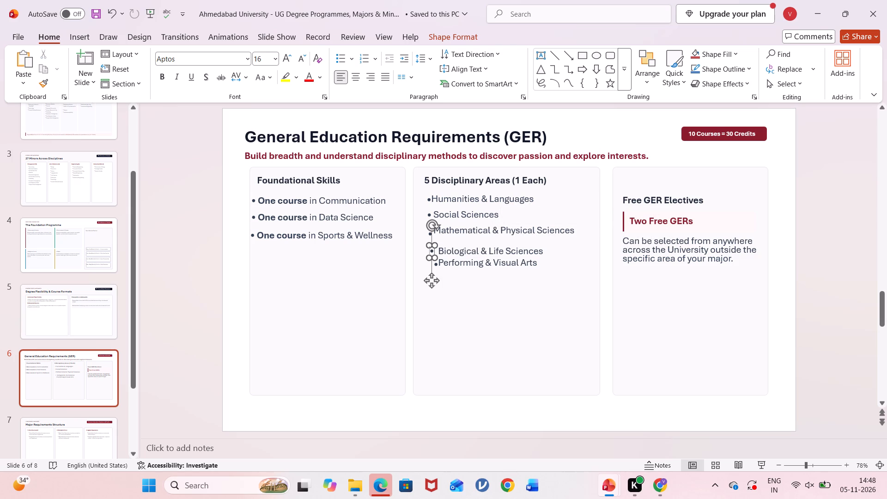
pyautogui.click(437, 281)
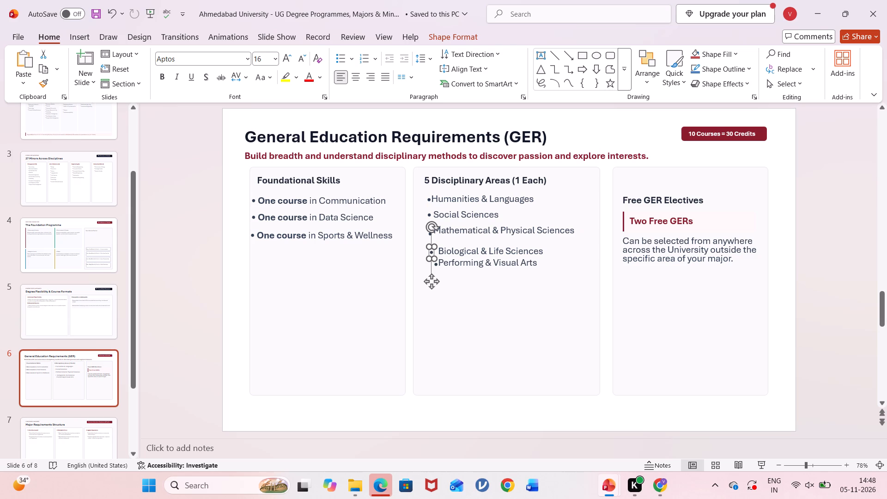
pyautogui.click(488, 251)
pyautogui.click(495, 246)
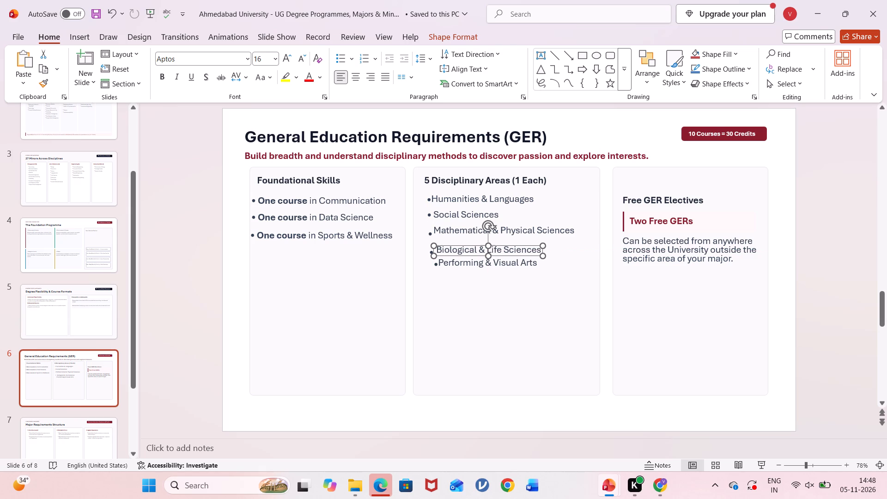
# Move the Performing & Visual Arts bullet down in line with the other bullets and lower its text to match.
pyautogui.click(437, 263)
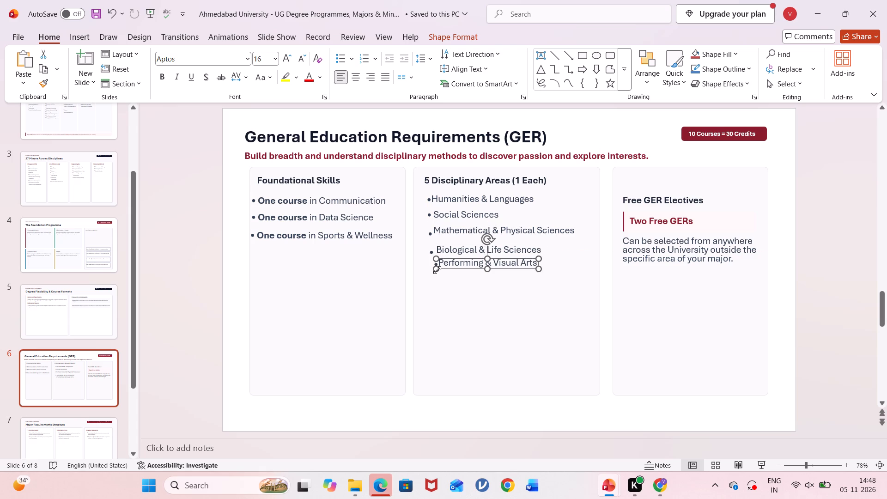
pyautogui.click(456, 281)
pyautogui.click(434, 262)
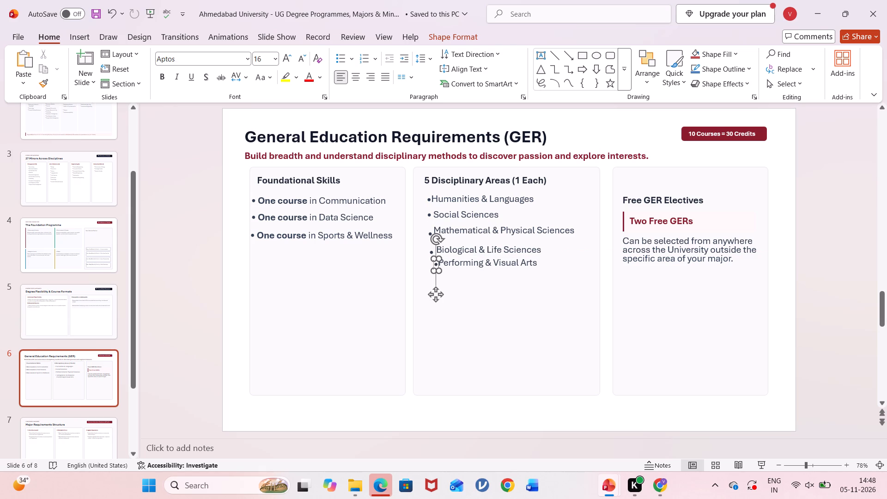
pyautogui.moveTo(436, 295); pyautogui.dragTo(432, 298)
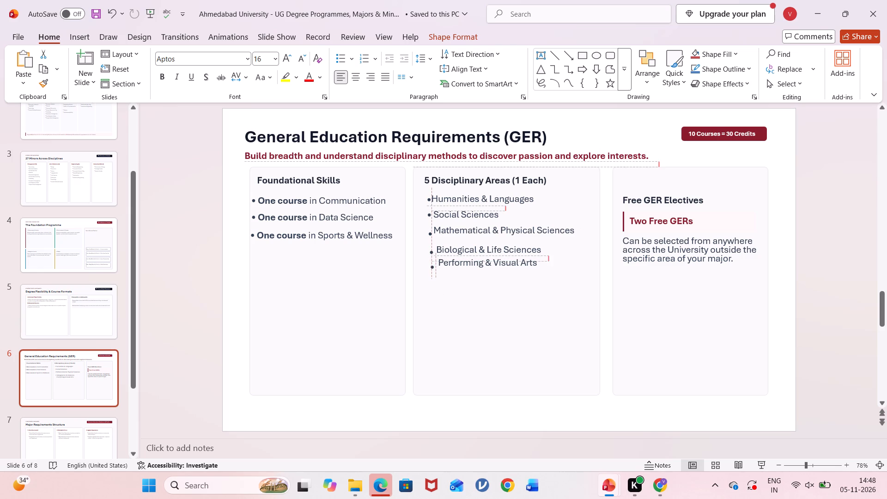
pyautogui.moveTo(432, 298); pyautogui.dragTo(431, 299)
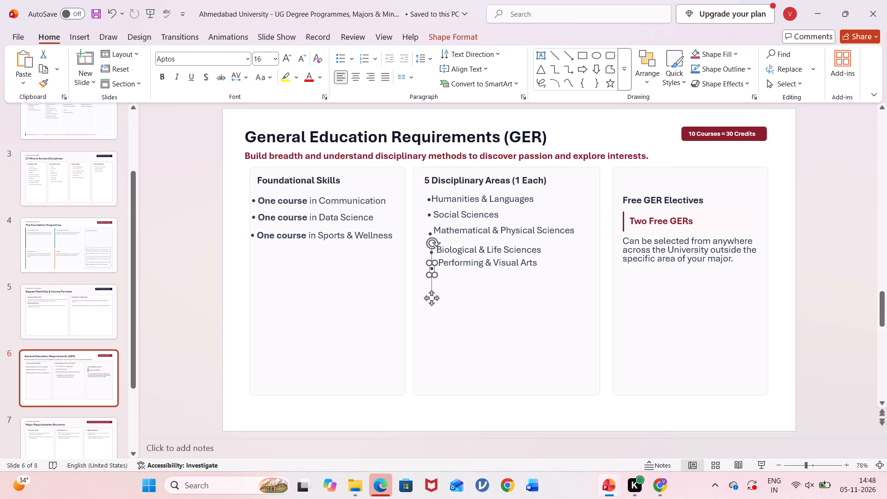
pyautogui.click(474, 265)
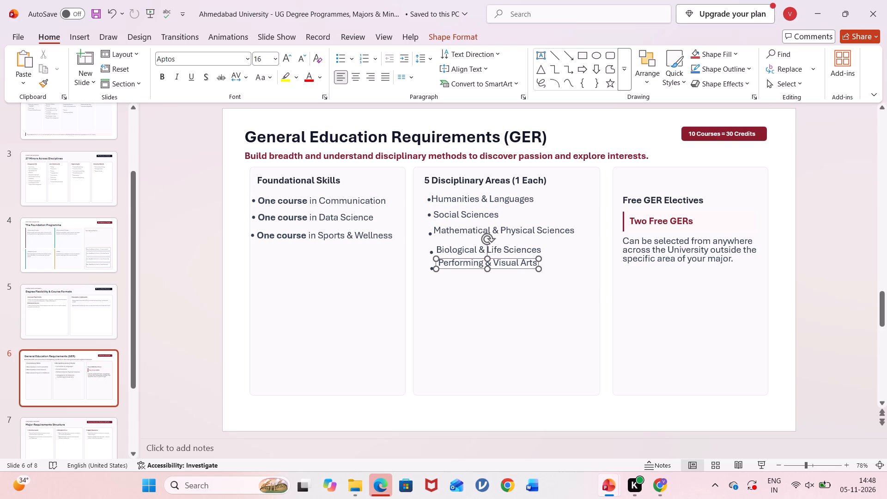
pyautogui.moveTo(494, 258); pyautogui.dragTo(495, 264)
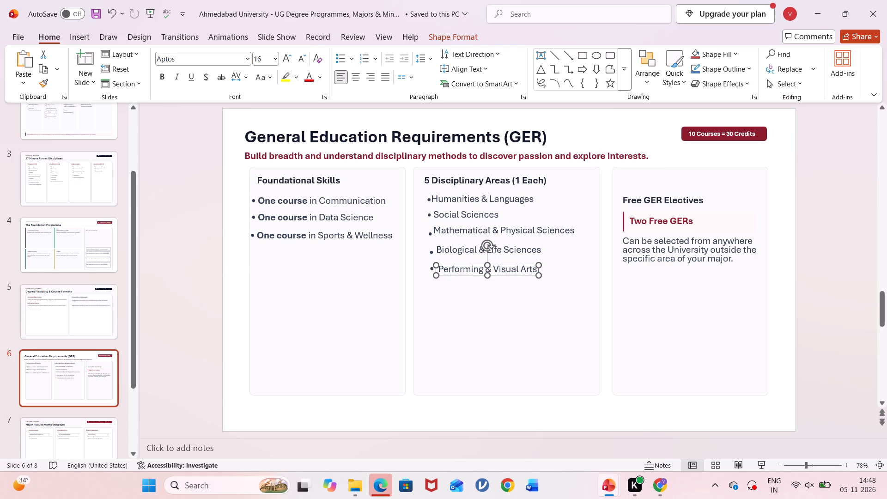
pyautogui.click(510, 340)
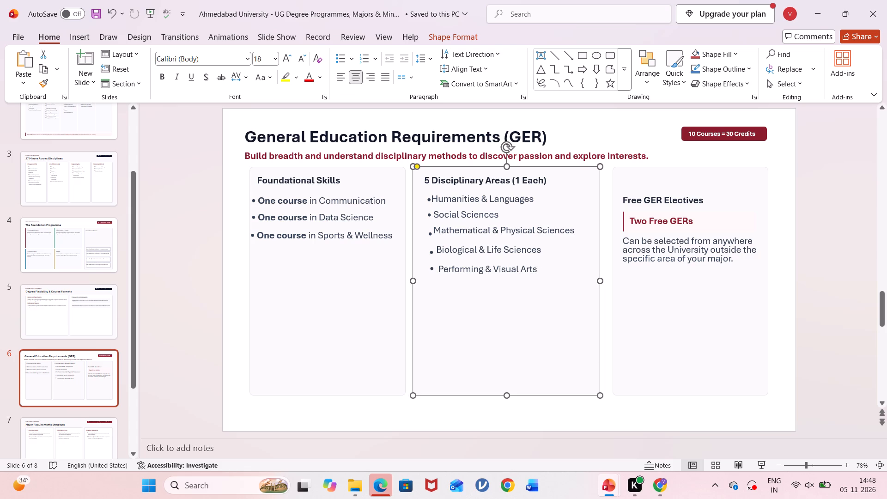
# Nudge the Humanities & Languages, Social Sciences, and Mathematical & Physical Sciences texts slightly down and away from their bullets.
pyautogui.click(427, 199)
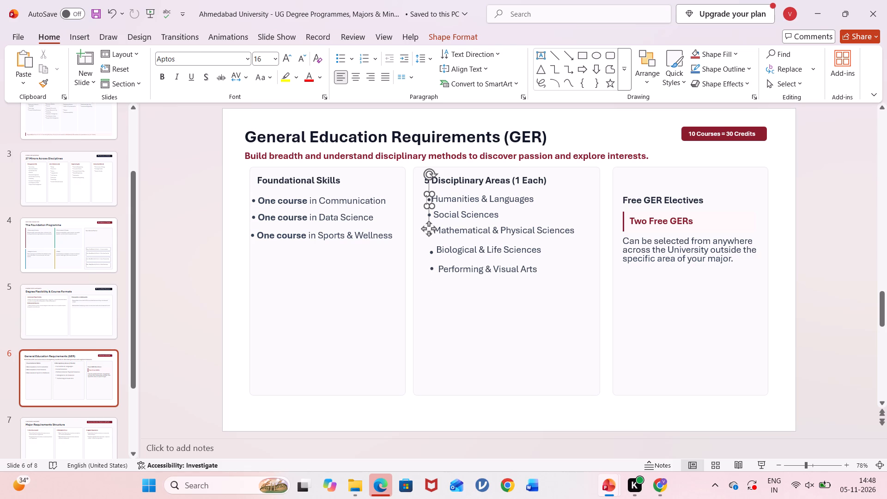
pyautogui.click(461, 198)
pyautogui.click(493, 195)
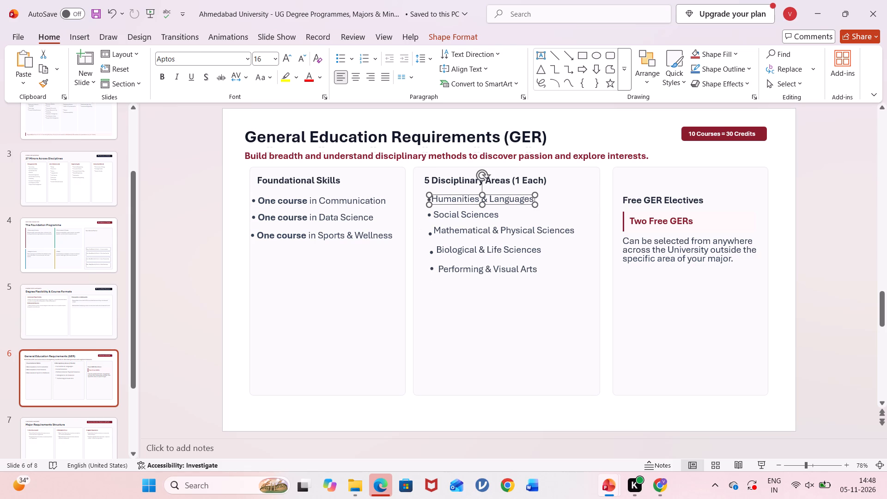
pyautogui.moveTo(485, 215); pyautogui.dragTo(466, 210)
pyautogui.click(466, 210)
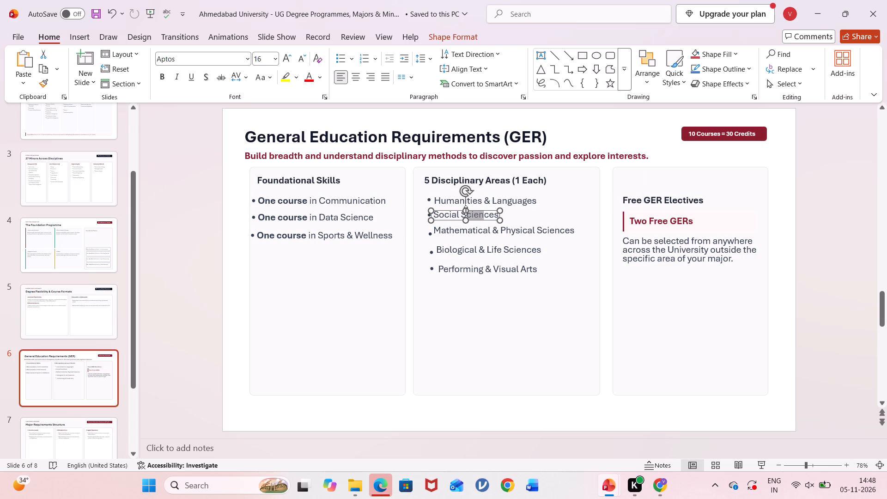
pyautogui.click(473, 210)
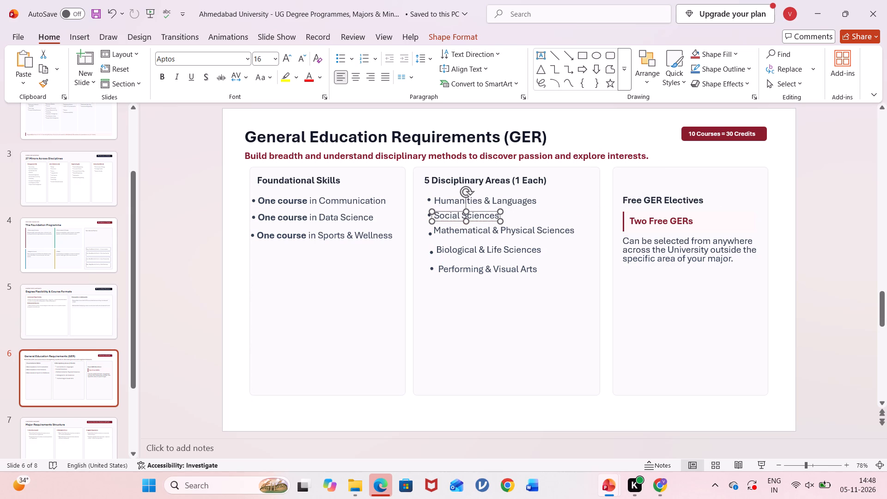
pyautogui.moveTo(472, 227); pyautogui.dragTo(510, 225)
pyautogui.click(510, 225)
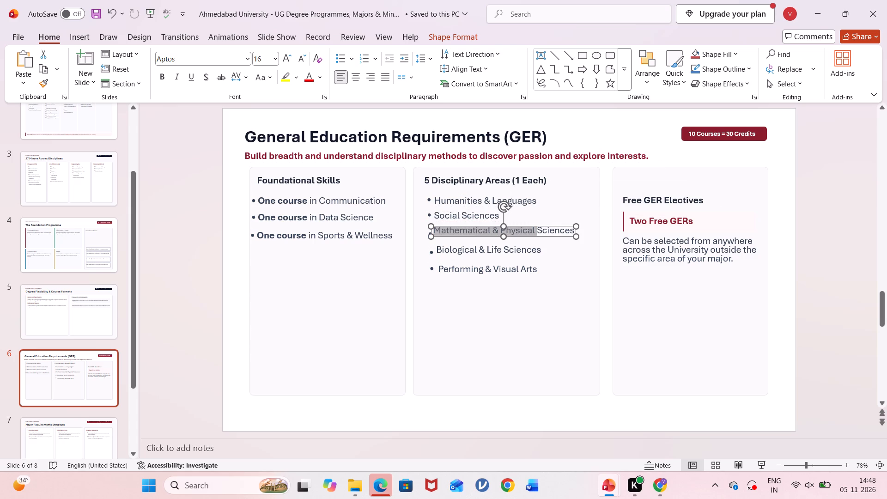
pyautogui.click(510, 225)
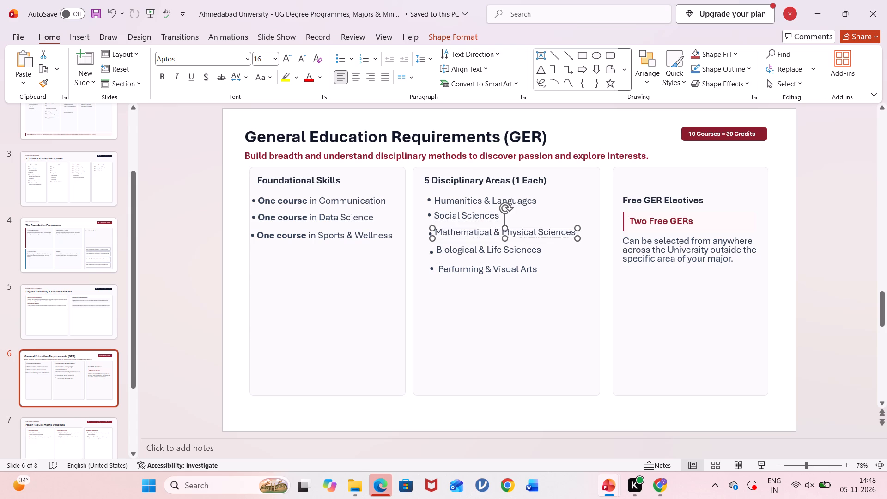
pyautogui.click(510, 247)
pyautogui.click(494, 330)
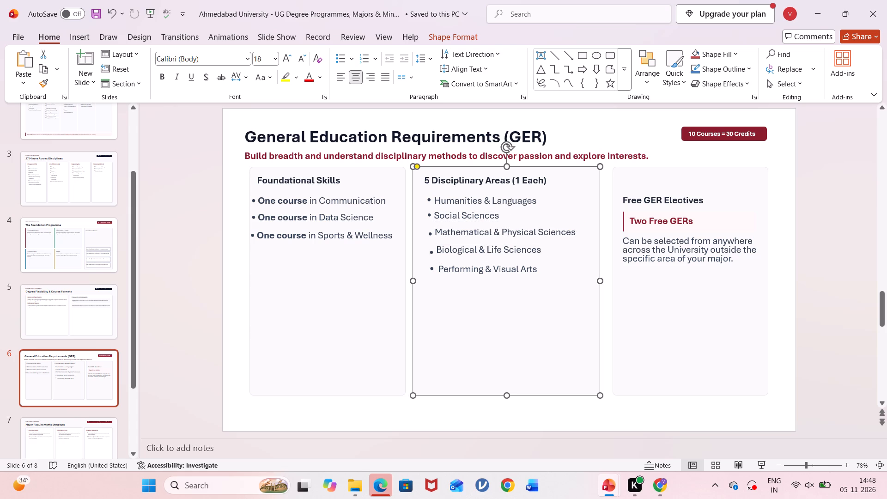
# Move the Free GER Electives heading up to about the same level as the other two card headings.
pyautogui.click(683, 200)
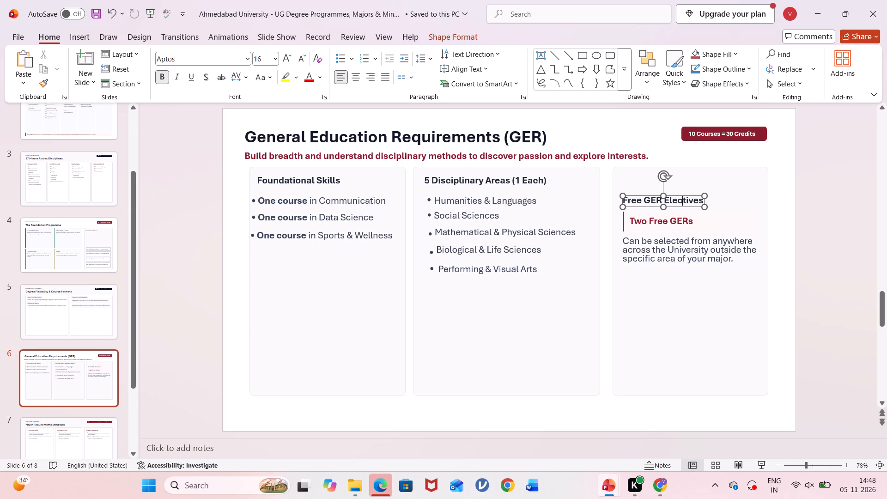
pyautogui.click(667, 194)
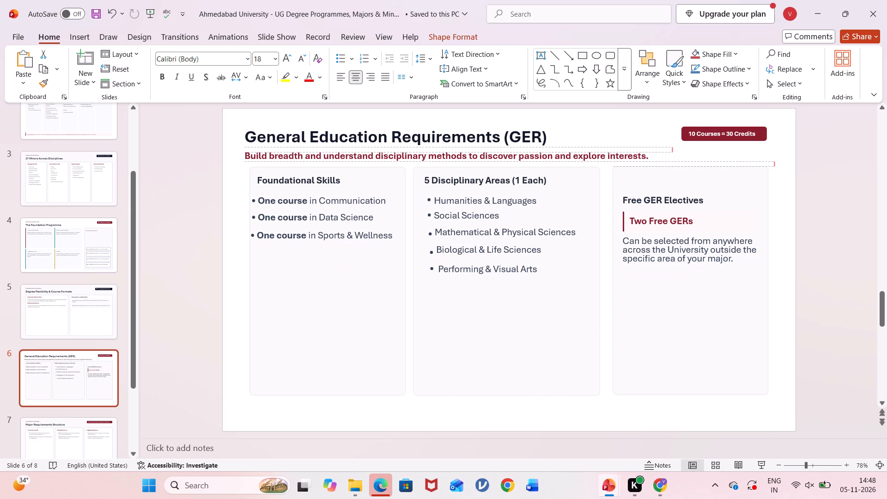
pyautogui.click(670, 198)
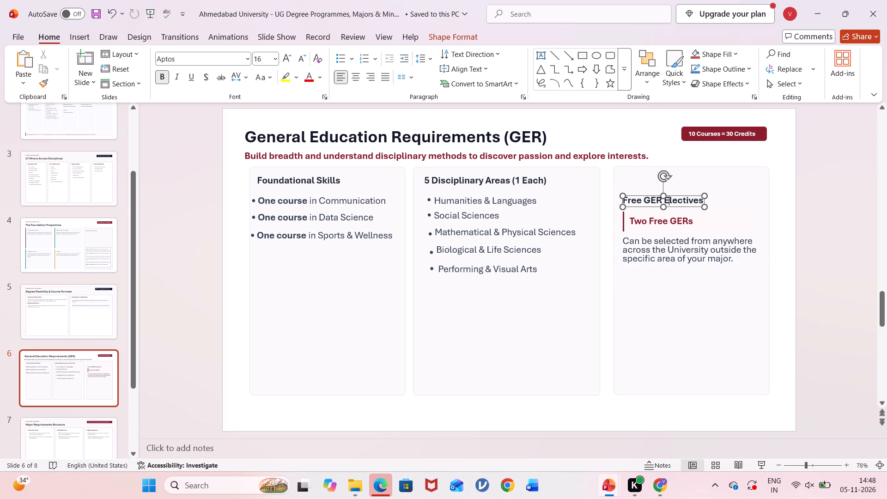
pyautogui.moveTo(670, 195); pyautogui.dragTo(668, 177)
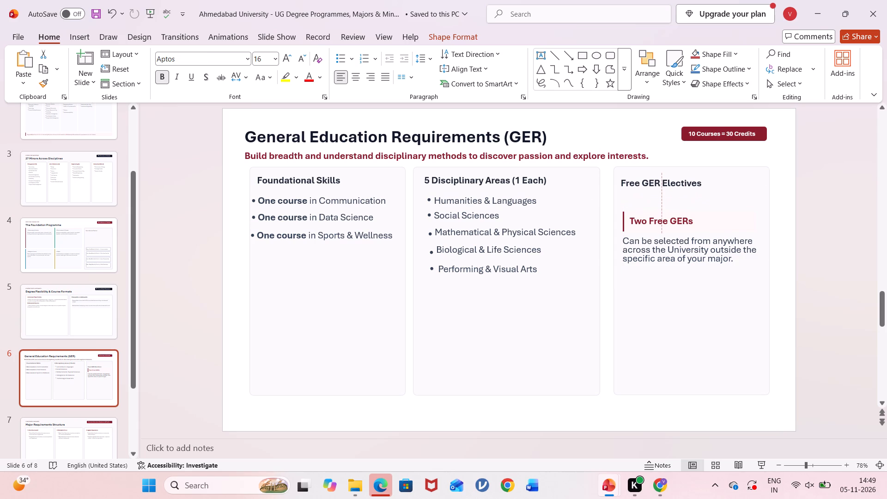
pyautogui.moveTo(668, 177); pyautogui.dragTo(666, 181)
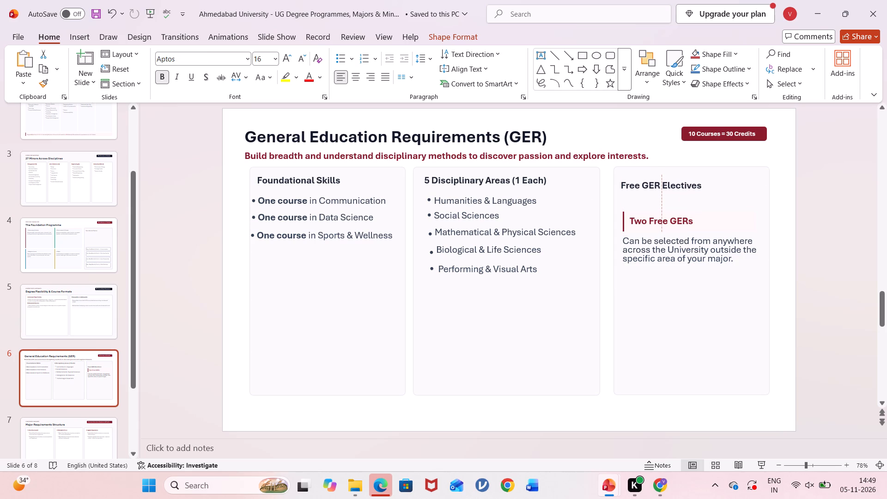
pyautogui.moveTo(666, 181); pyautogui.dragTo(666, 177)
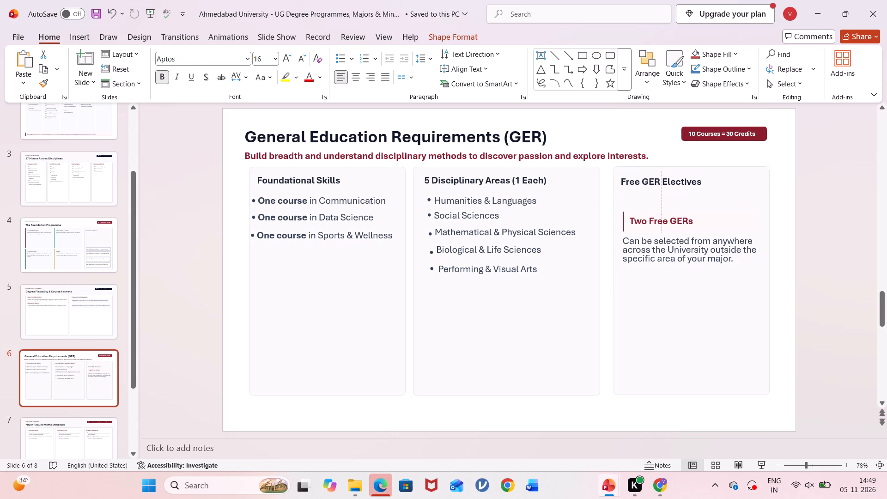
# Nudge the Free GER Electives heading slightly up, level with the other two card headings.
pyautogui.moveTo(666, 177); pyautogui.dragTo(669, 176)
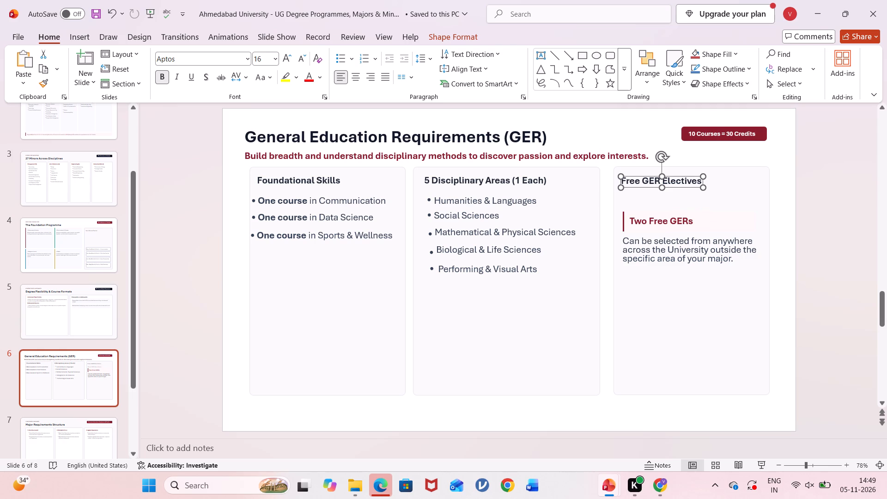
# Move the Two Free GERs background box, its vertical accent bar and its text up to just beneath the Free GER Electives heading.
pyautogui.click(683, 220)
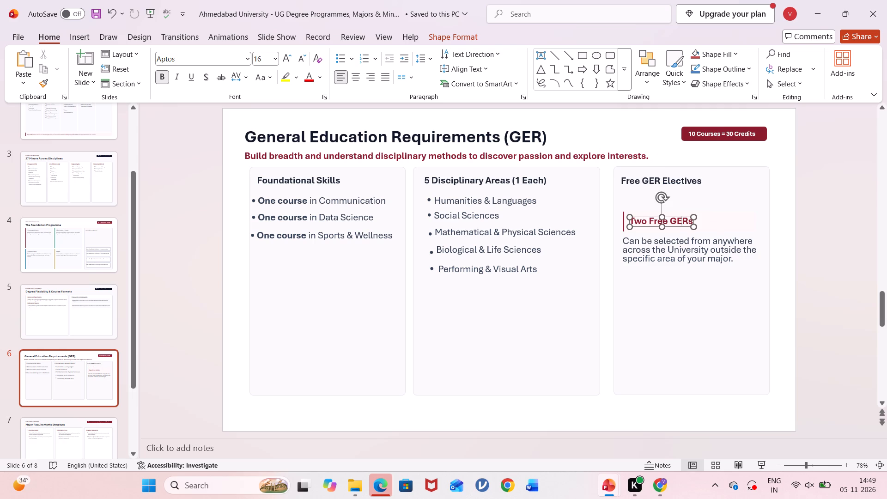
pyautogui.click(740, 218)
pyautogui.moveTo(740, 218); pyautogui.dragTo(735, 207)
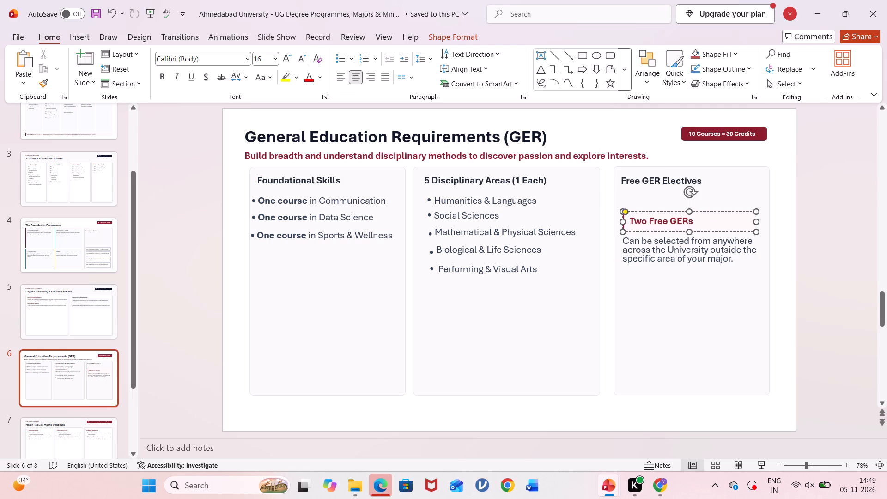
pyautogui.moveTo(728, 222); pyautogui.dragTo(724, 202)
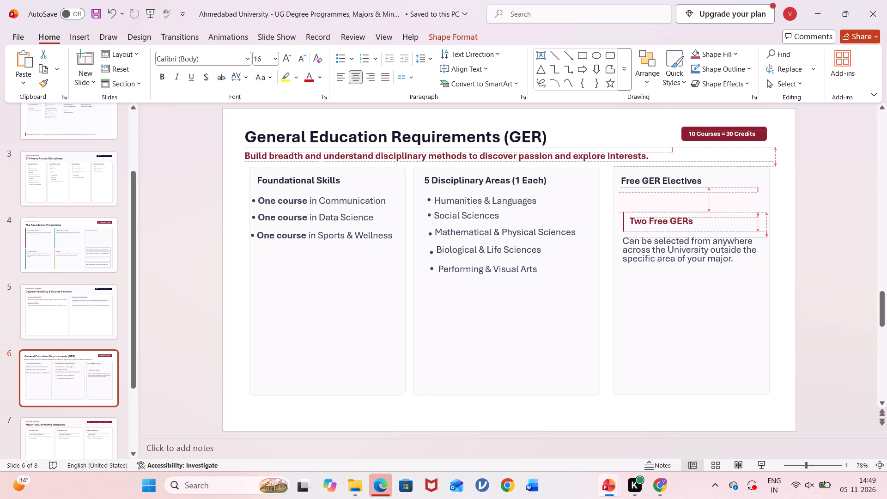
pyautogui.moveTo(724, 202); pyautogui.dragTo(725, 201)
pyautogui.click(625, 225)
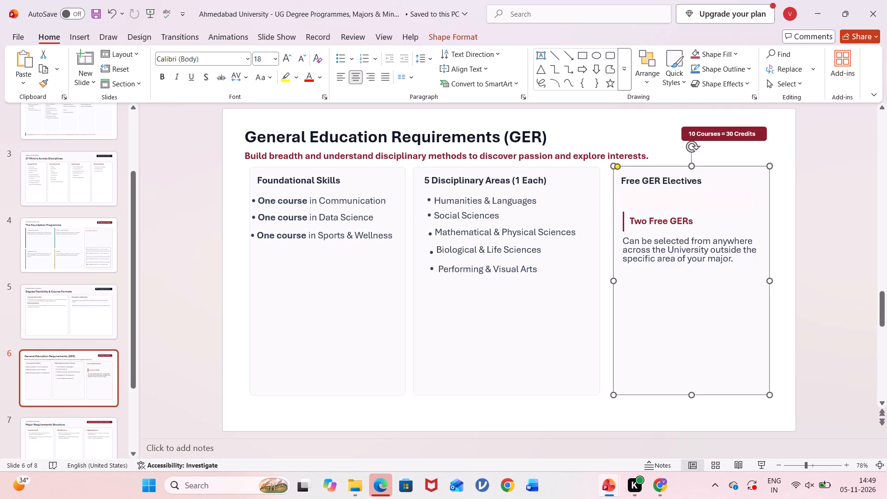
pyautogui.click(624, 224)
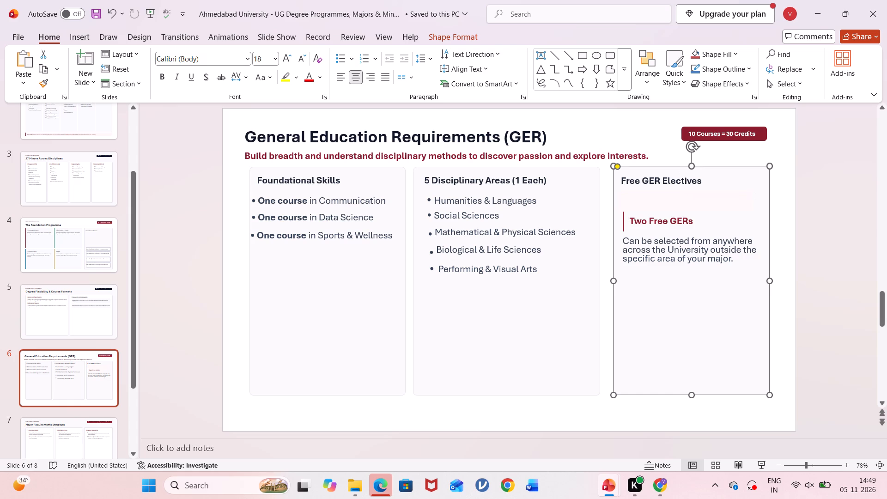
pyautogui.click(623, 222)
pyautogui.moveTo(624, 262); pyautogui.dragTo(624, 243)
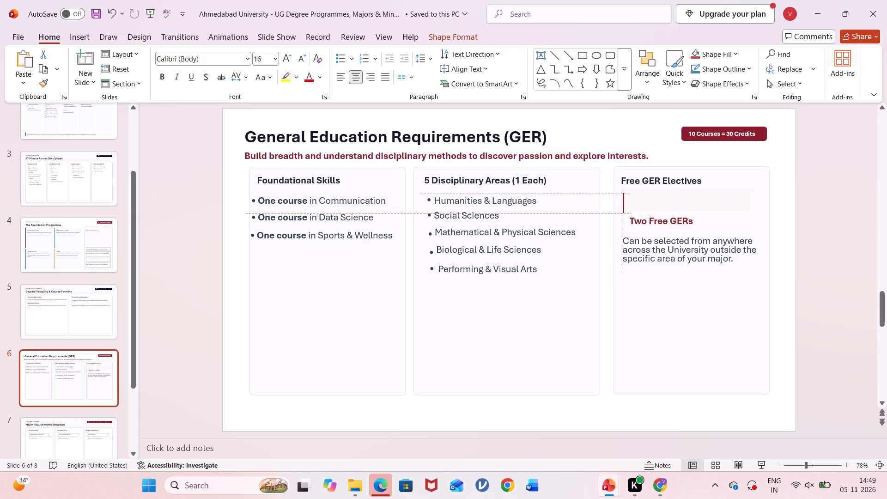
pyautogui.moveTo(624, 243); pyautogui.dragTo(624, 242)
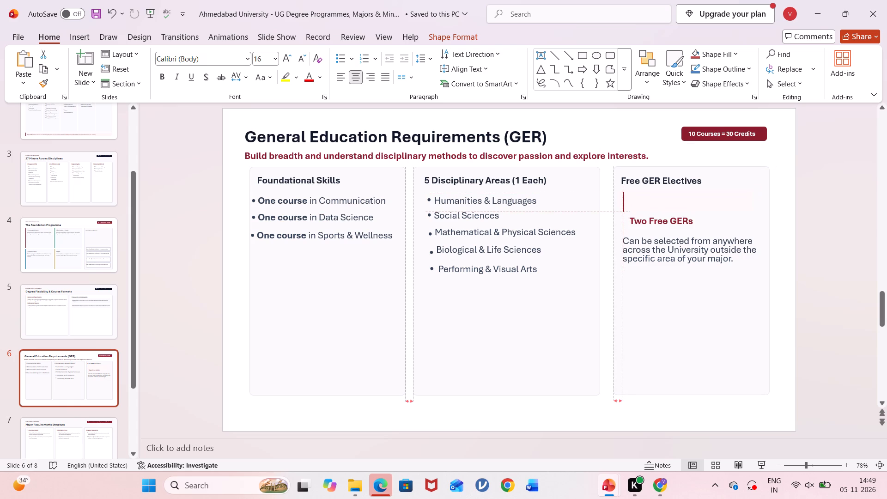
pyautogui.click(672, 219)
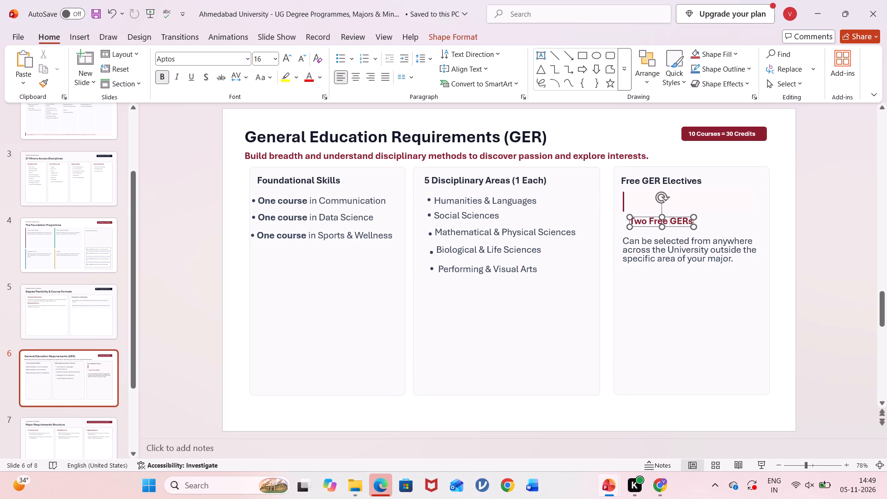
pyautogui.moveTo(674, 218); pyautogui.dragTo(671, 198)
# Move the 'Can be selected from anywhere' paragraph up to sit below the Two Free GERs callout.
pyautogui.click(680, 257)
pyautogui.moveTo(697, 237); pyautogui.dragTo(695, 223)
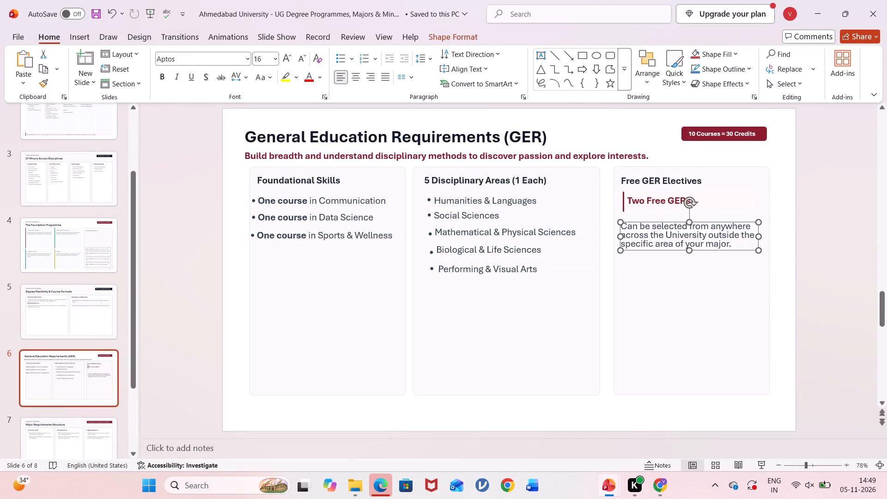
pyautogui.click(659, 329)
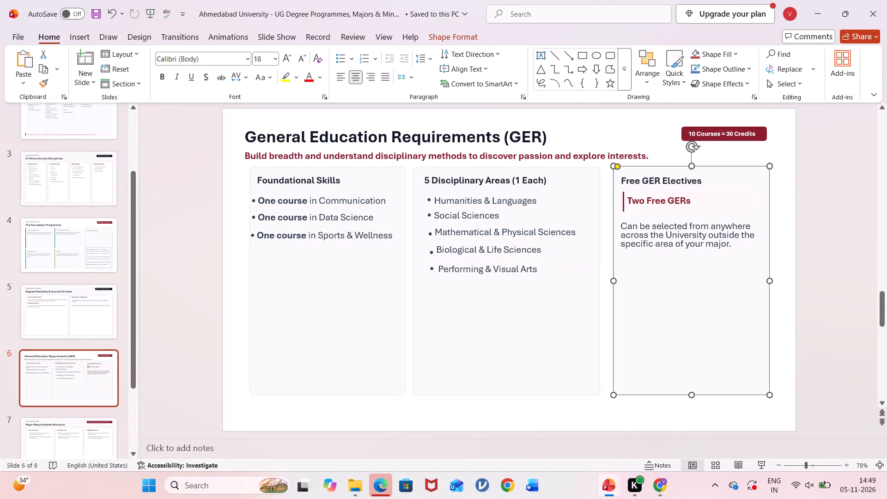
# Enlarge the maroon badge rectangle behind '10 Courses = 30 Credits' slightly in width and height, extending it toward the slide title.
pyautogui.click(681, 128)
pyautogui.click(681, 128)
pyautogui.moveTo(681, 128); pyautogui.dragTo(676, 127)
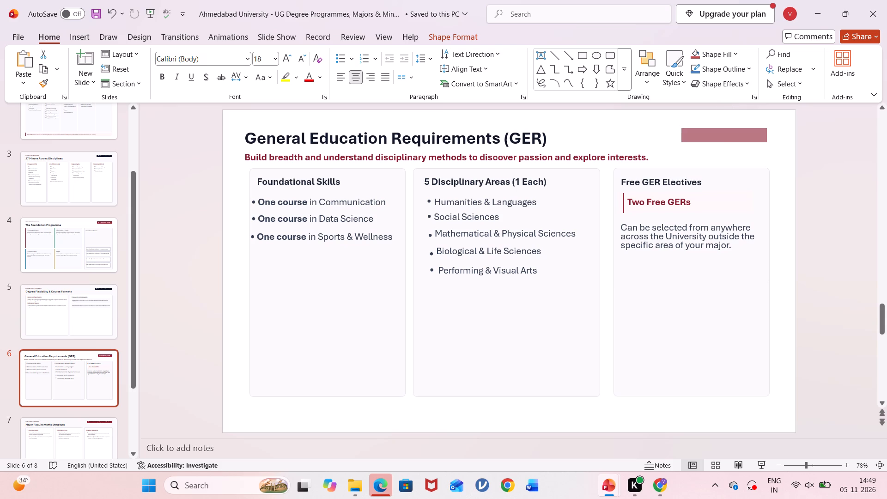
pyautogui.moveTo(676, 127); pyautogui.dragTo(677, 127)
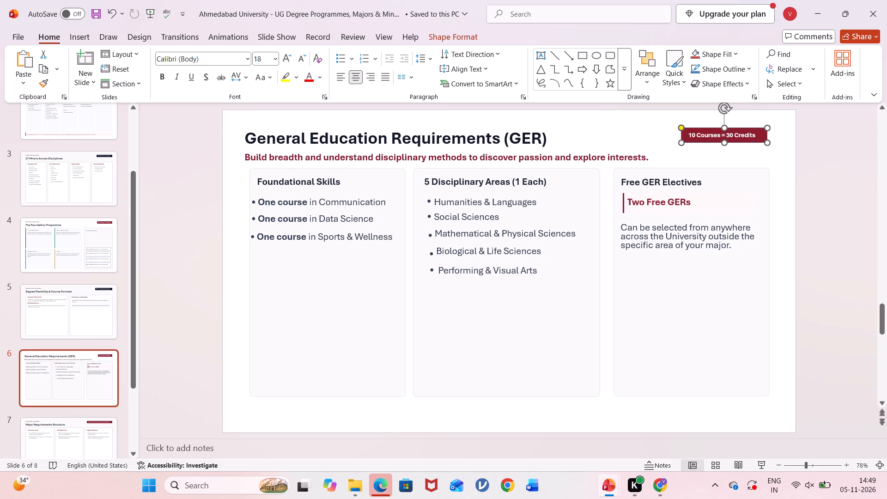
pyautogui.moveTo(682, 141); pyautogui.dragTo(674, 148)
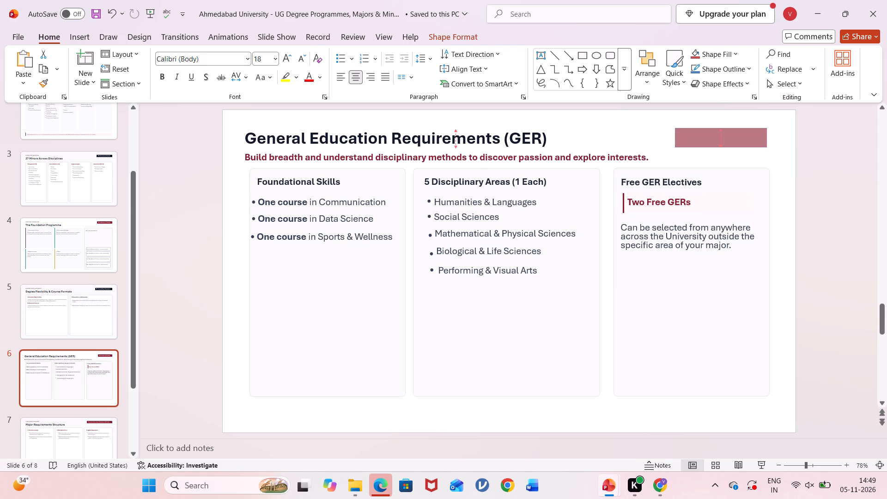
pyautogui.moveTo(674, 148); pyautogui.dragTo(671, 149)
# Set the '10 Courses = 30 Credits' badge text to font size 14.
pyautogui.click(698, 134)
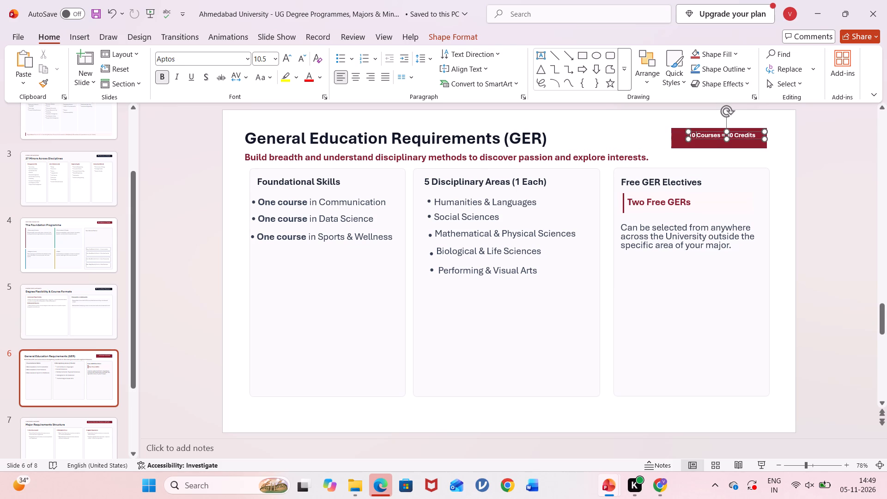
pyautogui.hotkey('ctrl', 'a')
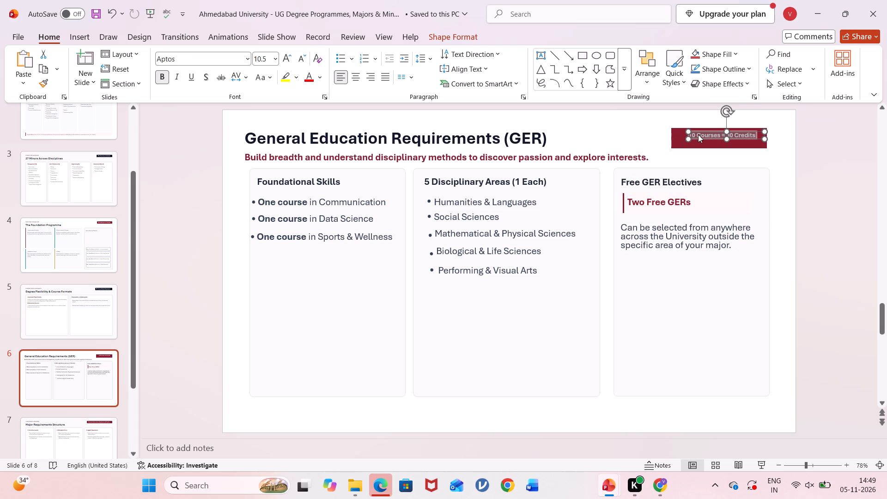
pyautogui.click(271, 59)
pyautogui.click(277, 59)
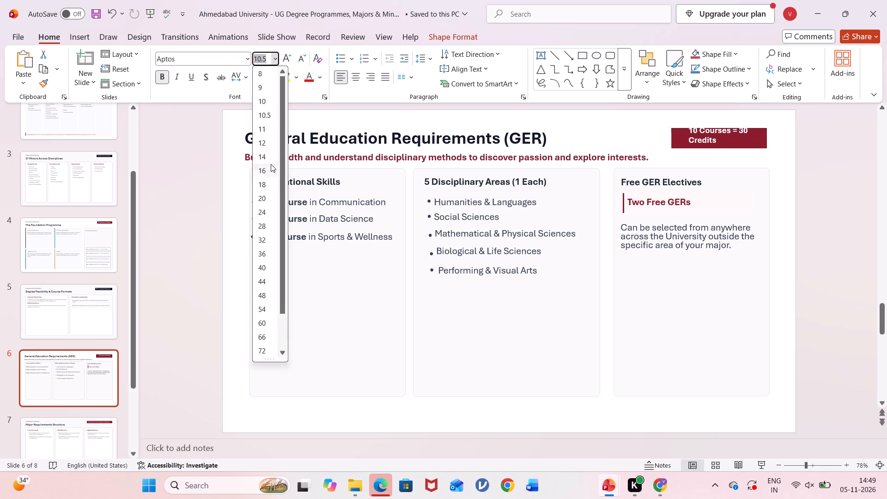
pyautogui.click(272, 162)
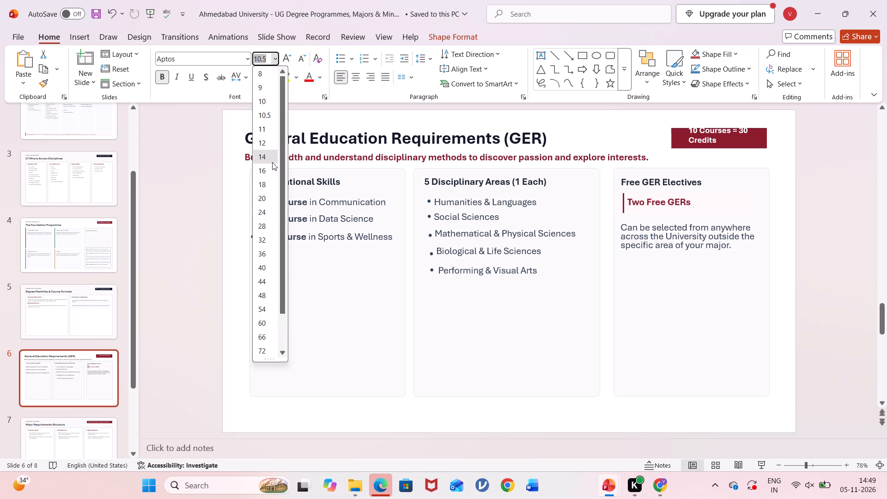
# Move the badge text down and widen its text box so '10 Courses = 30 Credits' fits on one line within the rectangle.
pyautogui.click(755, 137)
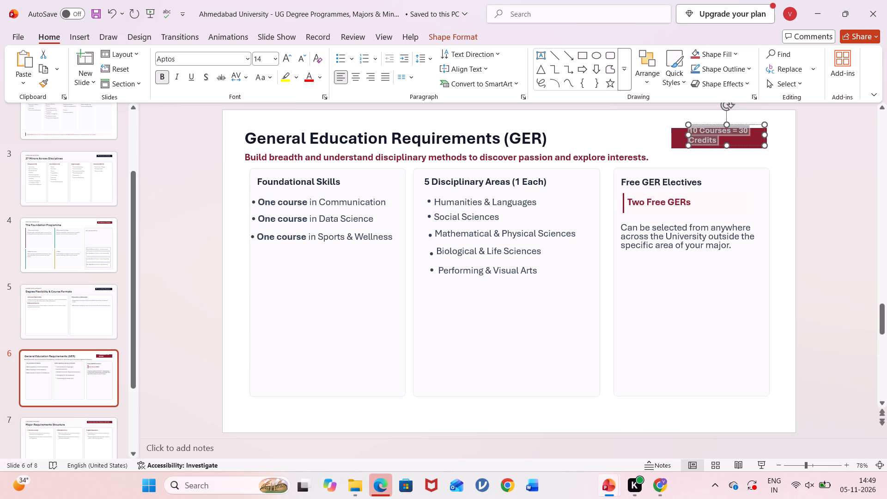
pyautogui.moveTo(755, 137); pyautogui.dragTo(755, 141)
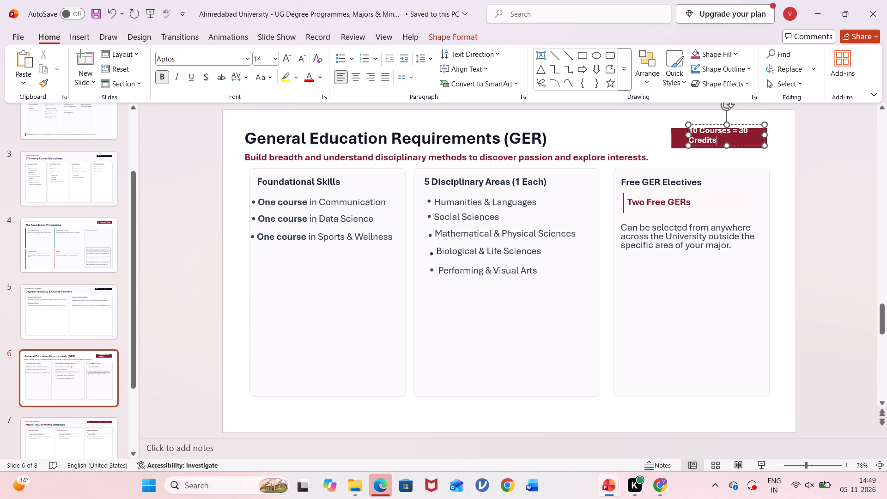
pyautogui.click(734, 125)
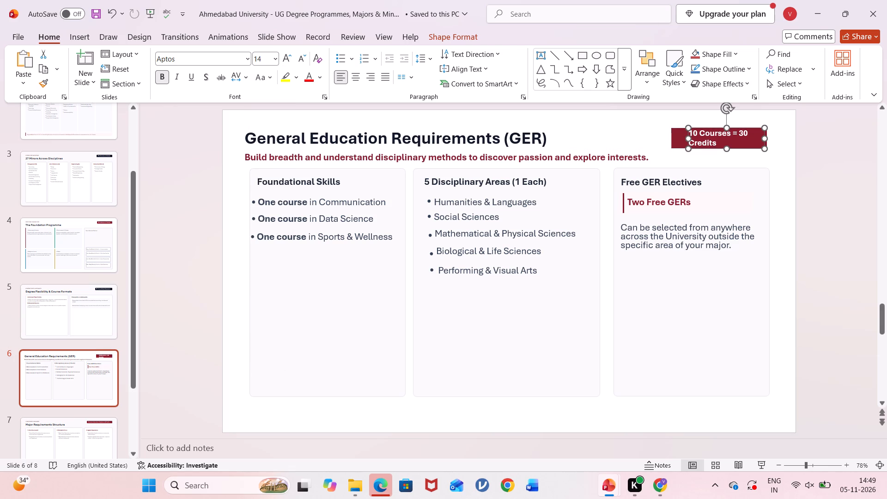
pyautogui.moveTo(688, 141); pyautogui.dragTo(675, 143)
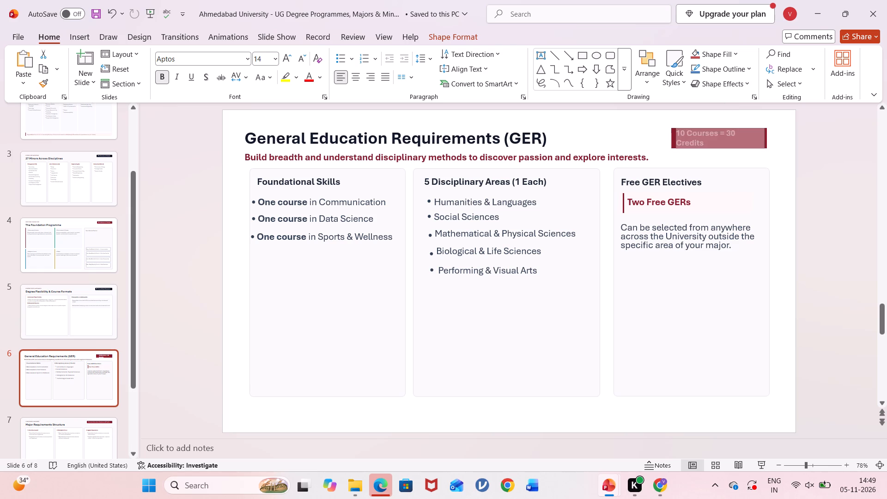
pyautogui.moveTo(675, 143); pyautogui.dragTo(675, 146)
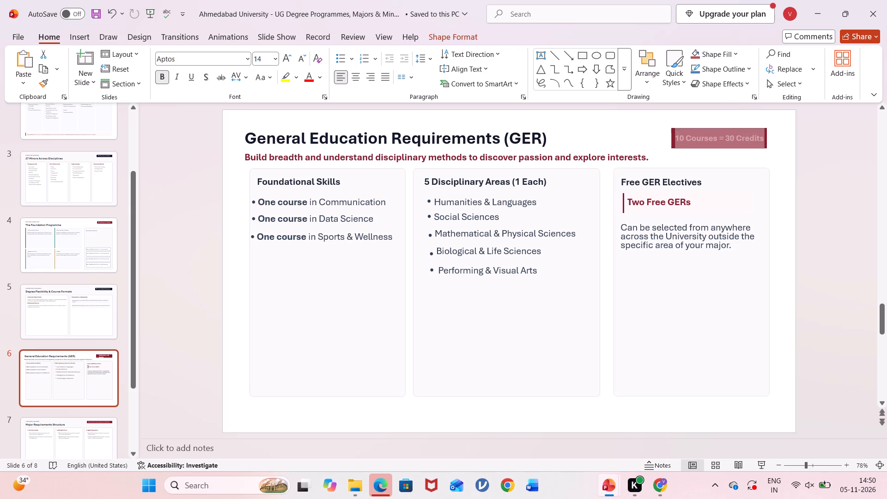
pyautogui.moveTo(675, 146); pyautogui.dragTo(674, 146)
pyautogui.click(622, 105)
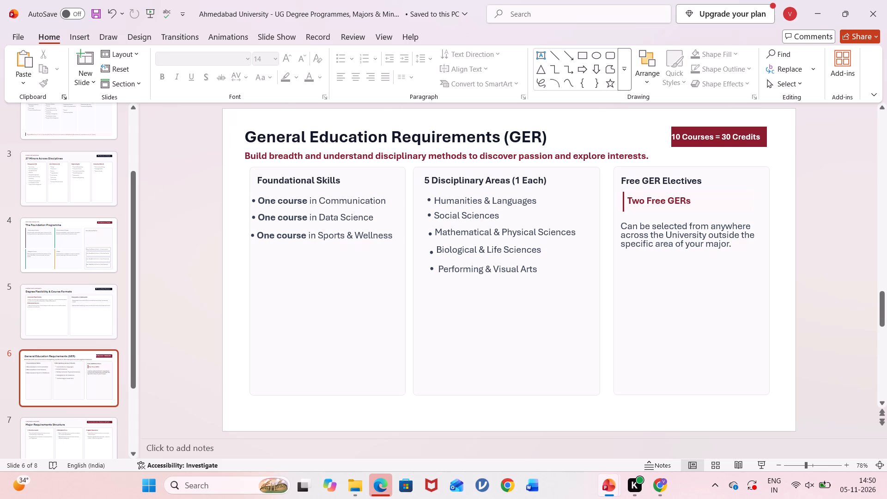
# Shorten the three GER card backgrounds so each ends just below its own text.
pyautogui.click(369, 329)
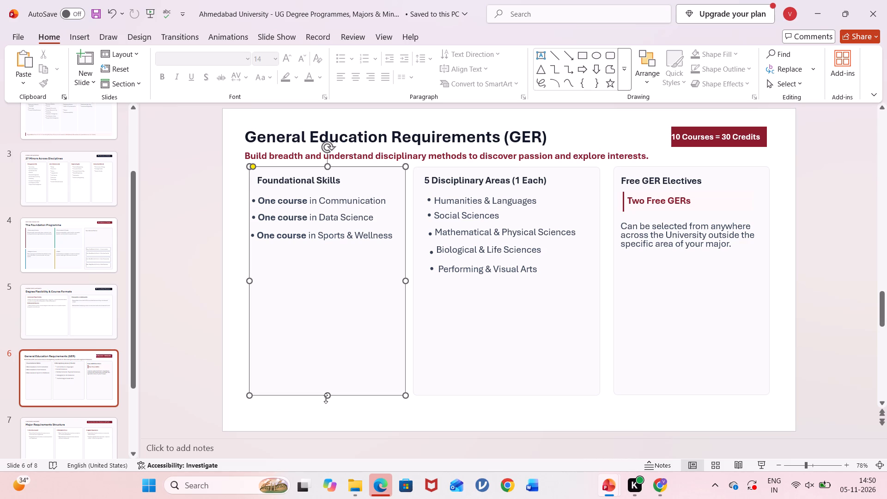
pyautogui.moveTo(326, 398); pyautogui.dragTo(305, 276)
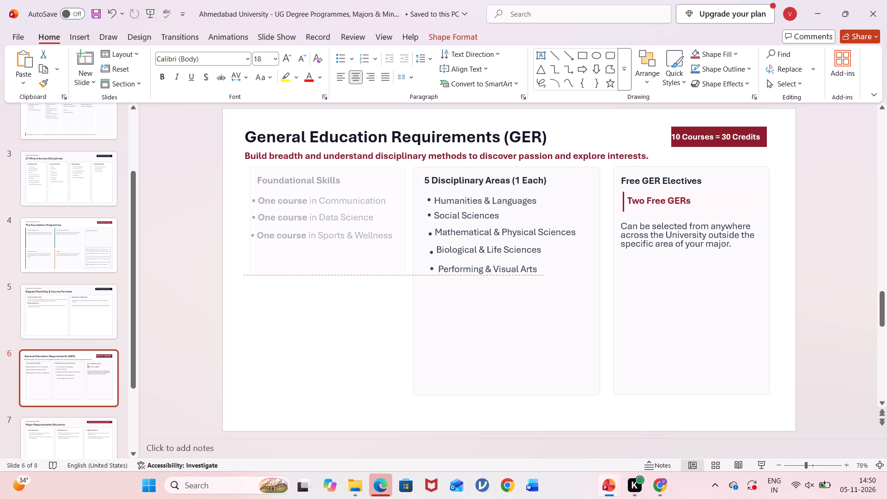
pyautogui.moveTo(305, 276); pyautogui.dragTo(304, 267)
pyautogui.click(481, 329)
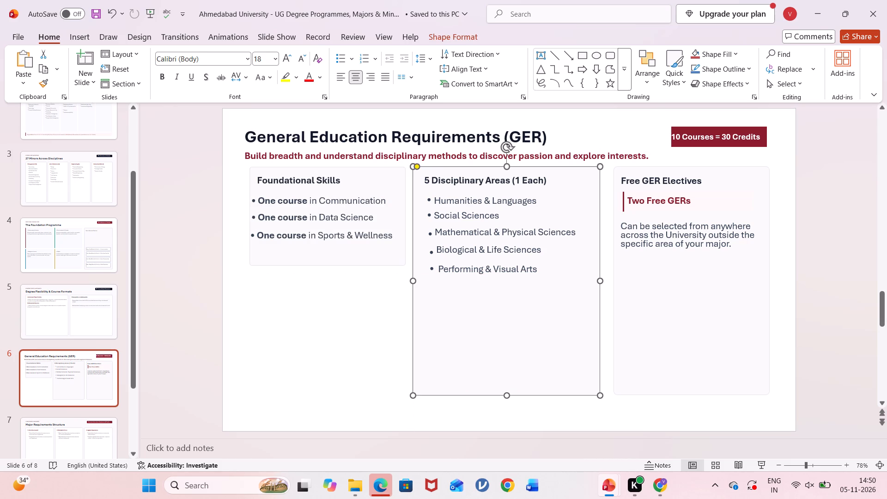
pyautogui.moveTo(509, 395); pyautogui.dragTo(505, 366)
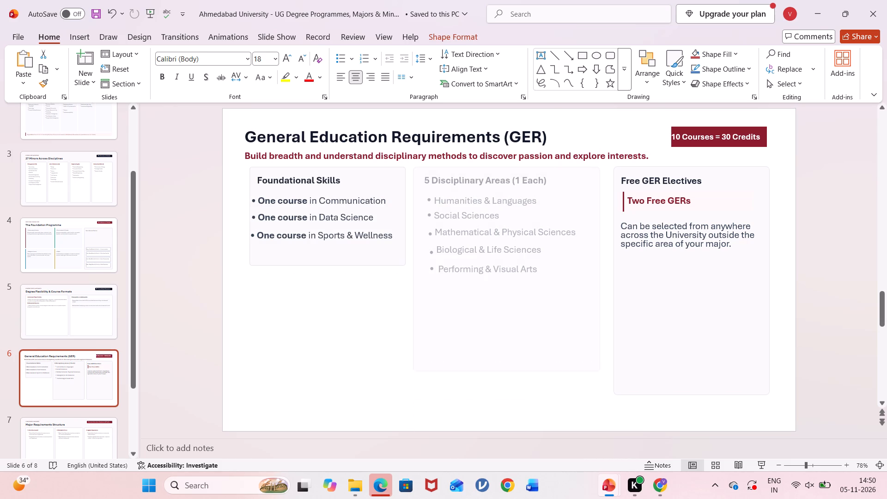
pyautogui.moveTo(505, 366); pyautogui.dragTo(492, 290)
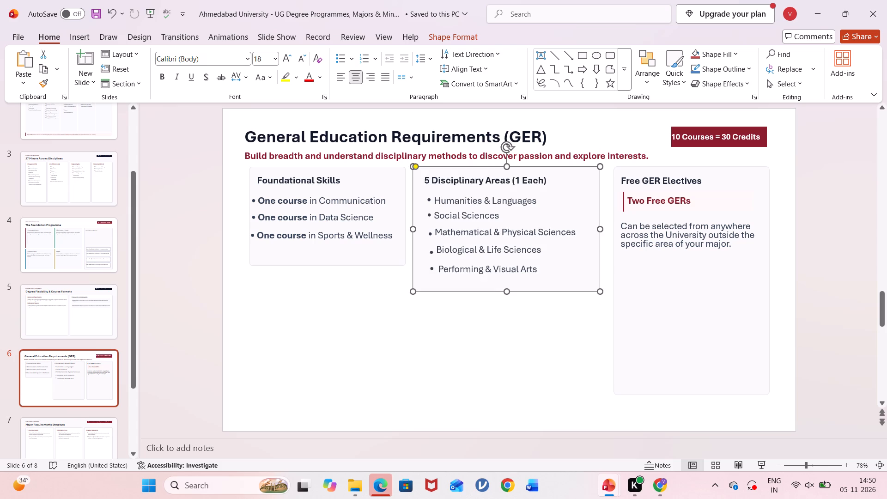
pyautogui.click(735, 316)
pyautogui.moveTo(691, 396); pyautogui.dragTo(672, 266)
pyautogui.click(618, 353)
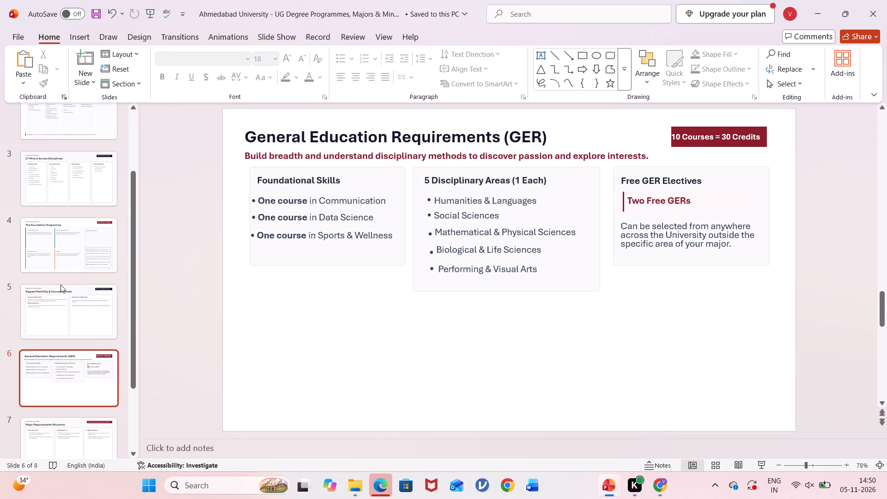
# On slide 7, set the text in the three Major Requirements Structure cards to font size 16.
pyautogui.scroll(-1, 61, 374)
pyautogui.click(61, 374)
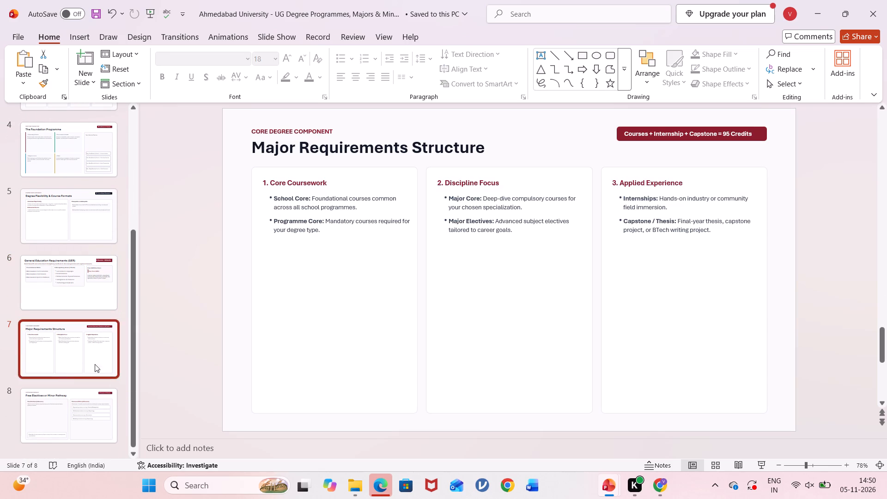
pyautogui.click(306, 321)
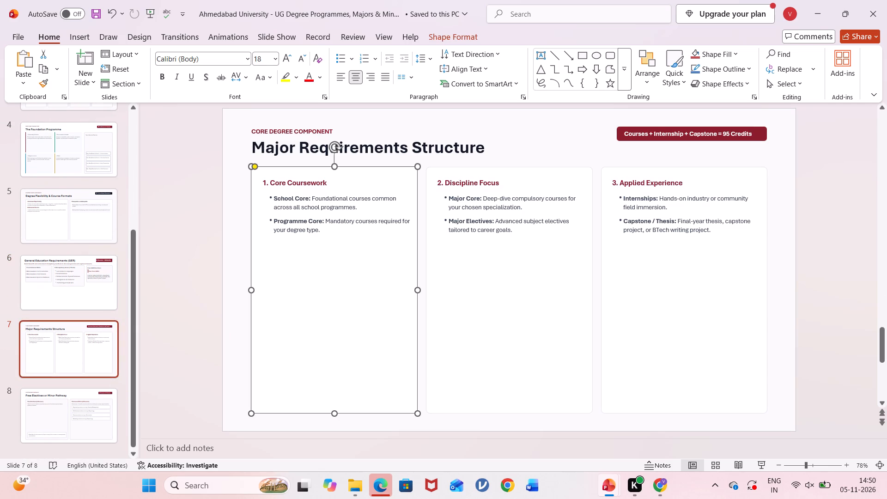
pyautogui.click(237, 161)
pyautogui.moveTo(238, 159); pyautogui.dragTo(456, 434)
pyautogui.hscroll(1, 393, 431)
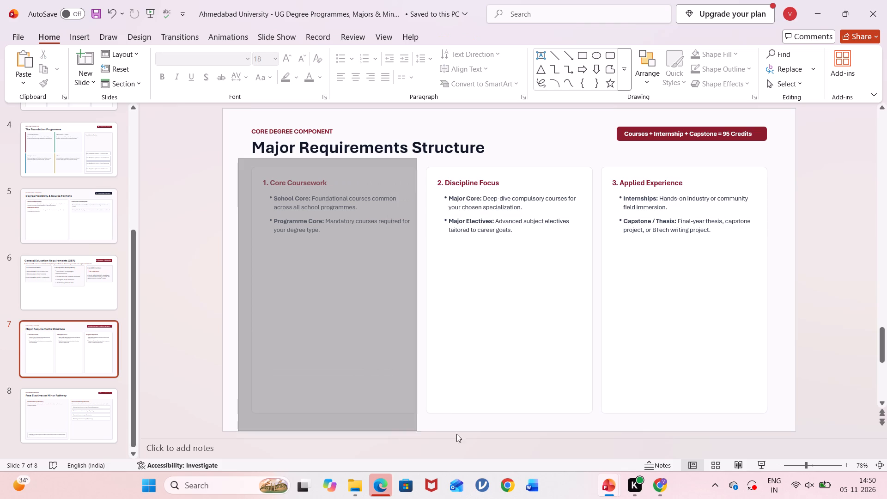
pyautogui.hscroll(2, 456, 434)
pyautogui.moveTo(456, 434); pyautogui.dragTo(774, 423)
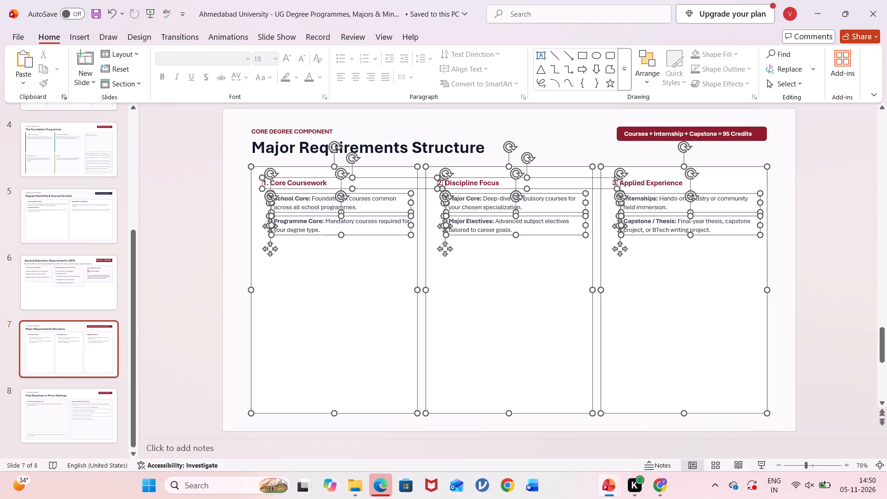
pyautogui.click(274, 59)
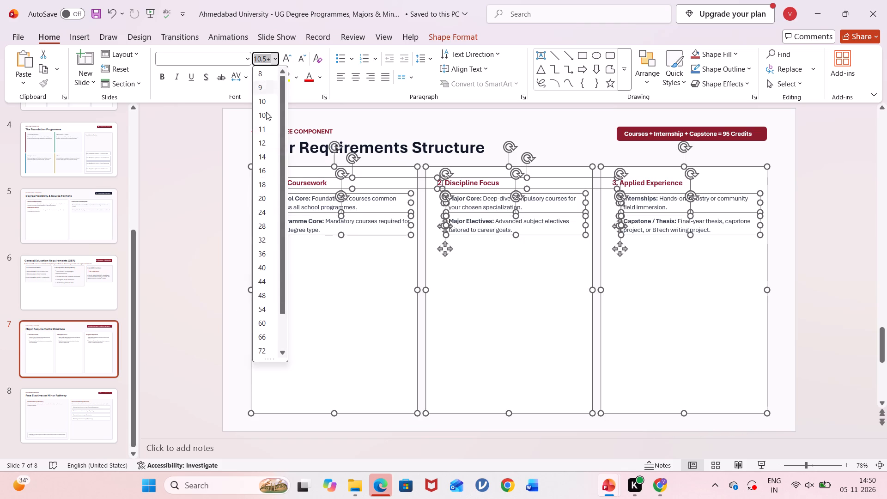
pyautogui.click(269, 171)
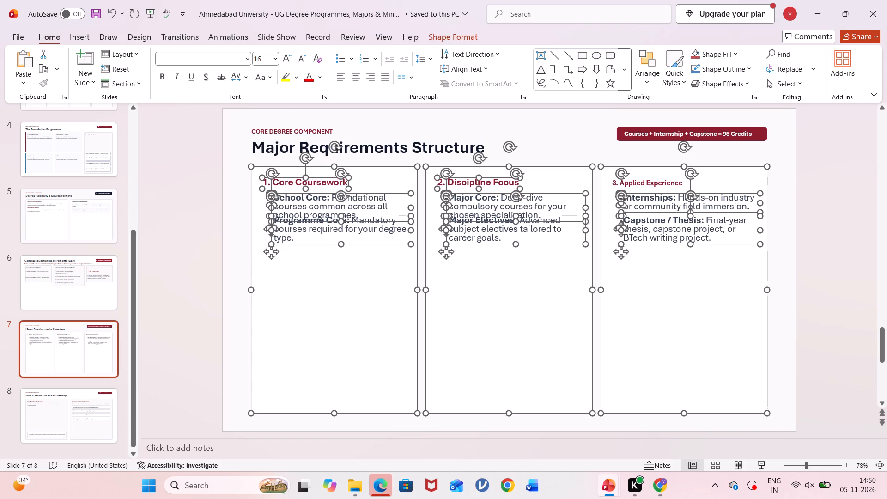
pyautogui.click(329, 376)
pyautogui.click(329, 376)
# Move the 'Programme Core' text and its bullet down so they clear the 'School Core' text in the Core Coursework card.
pyautogui.click(347, 229)
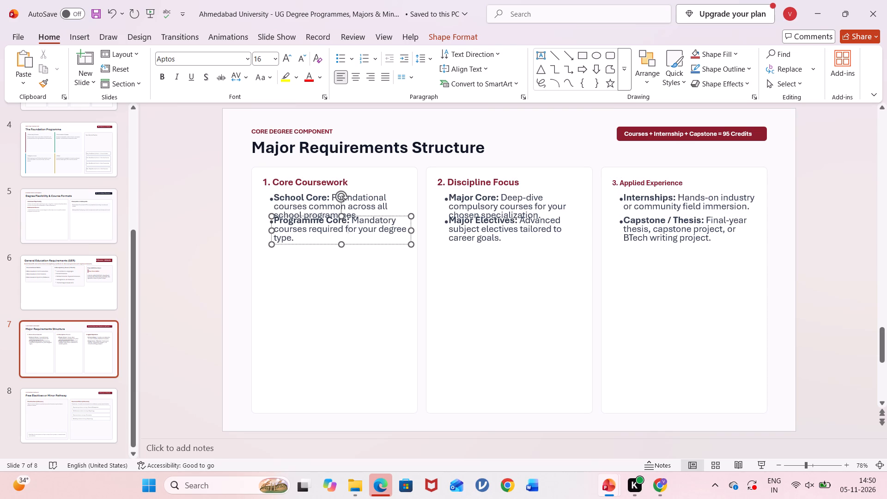
pyautogui.moveTo(346, 243); pyautogui.dragTo(345, 251)
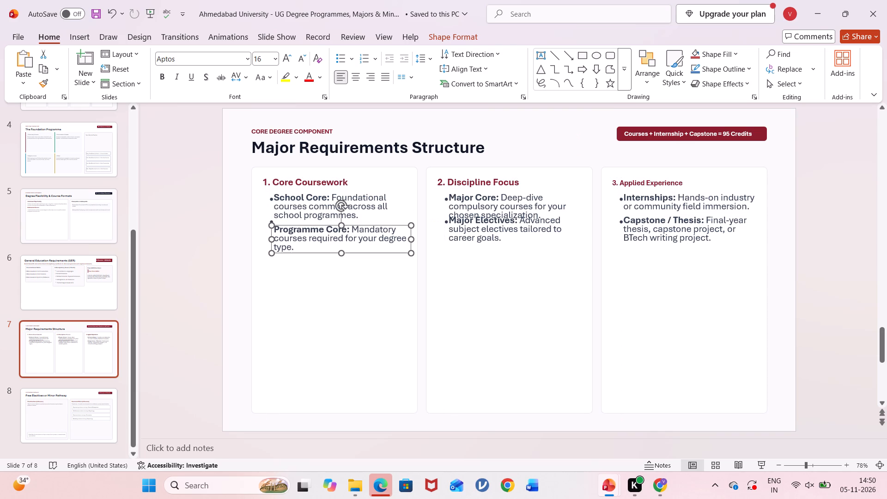
pyautogui.click(273, 220)
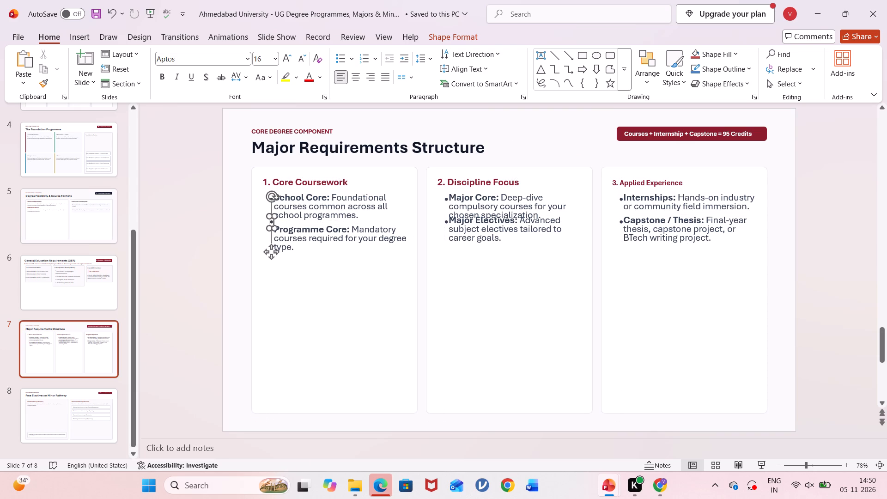
pyautogui.moveTo(267, 250); pyautogui.dragTo(266, 256)
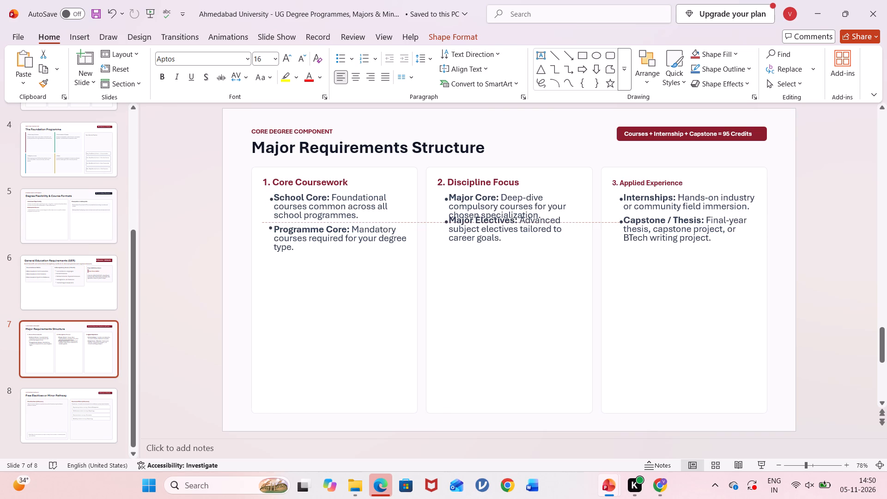
pyautogui.moveTo(266, 256); pyautogui.dragTo(267, 257)
pyautogui.click(349, 300)
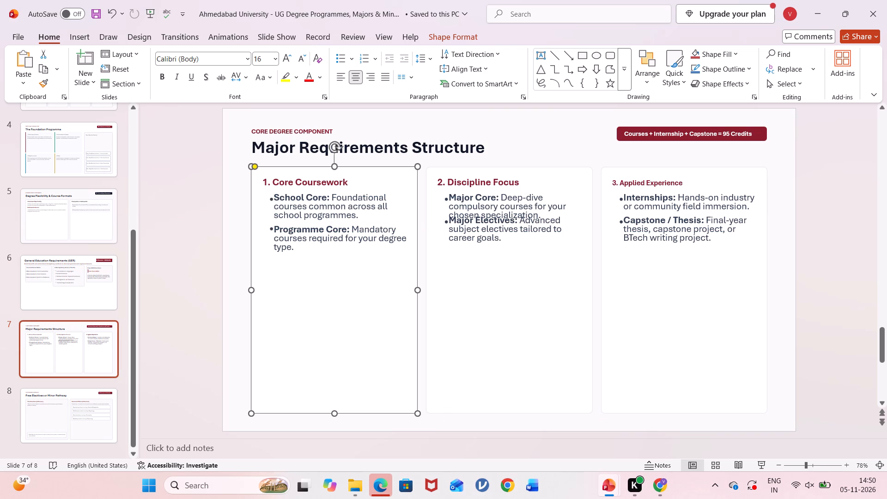
# Move the 'Major Electives' text and bullet down below the 'Major Core' text, and nudge the Discipline Focus card background slightly toward the third card.
pyautogui.click(488, 233)
pyautogui.moveTo(521, 216); pyautogui.dragTo(521, 216)
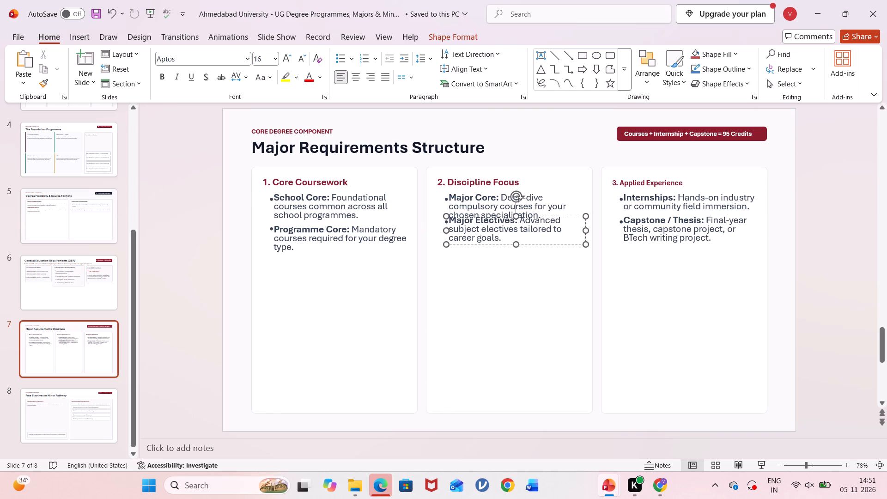
pyautogui.moveTo(521, 216); pyautogui.dragTo(521, 223)
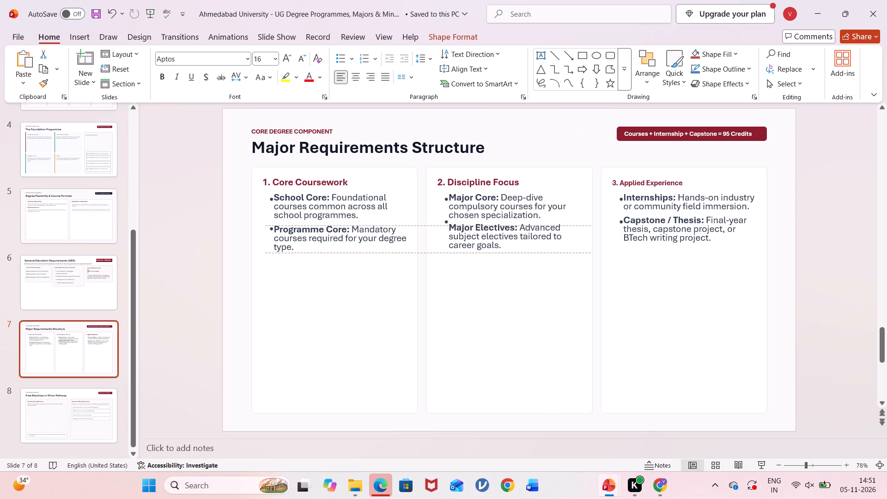
pyautogui.moveTo(521, 223); pyautogui.dragTo(521, 224)
pyautogui.moveTo(434, 226); pyautogui.dragTo(451, 222)
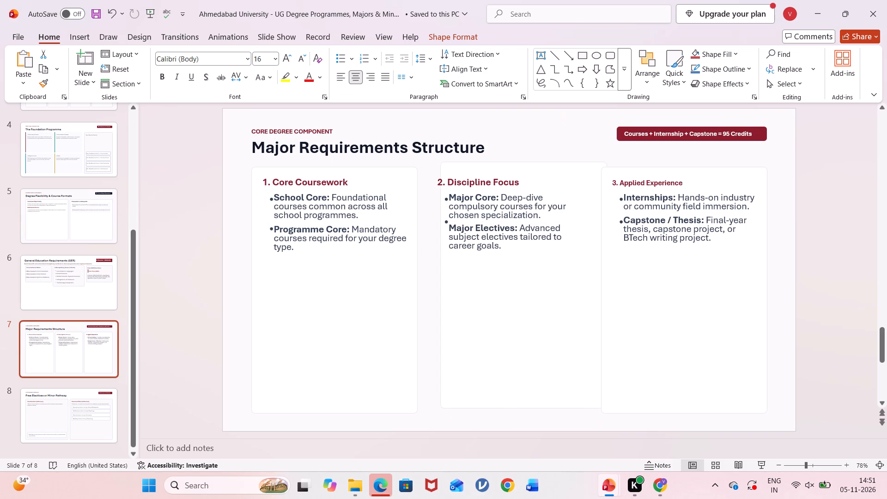
pyautogui.moveTo(451, 222); pyautogui.dragTo(441, 226)
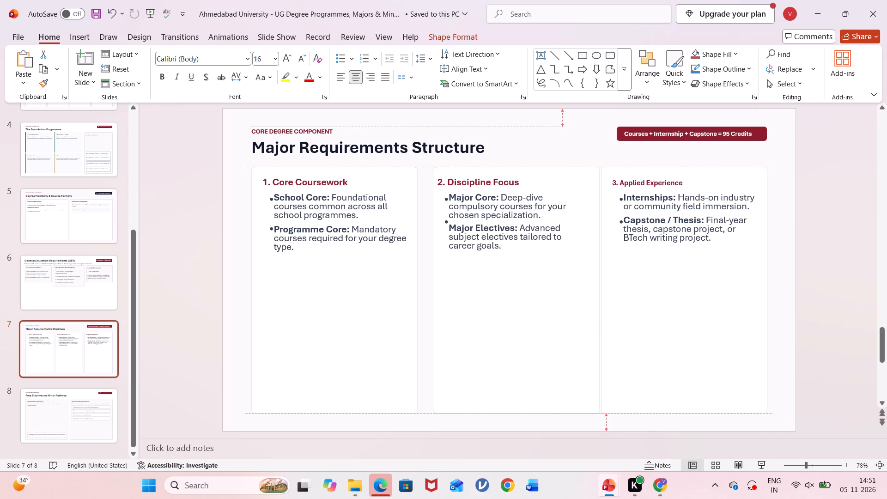
pyautogui.moveTo(441, 226); pyautogui.dragTo(441, 227)
pyautogui.click(447, 223)
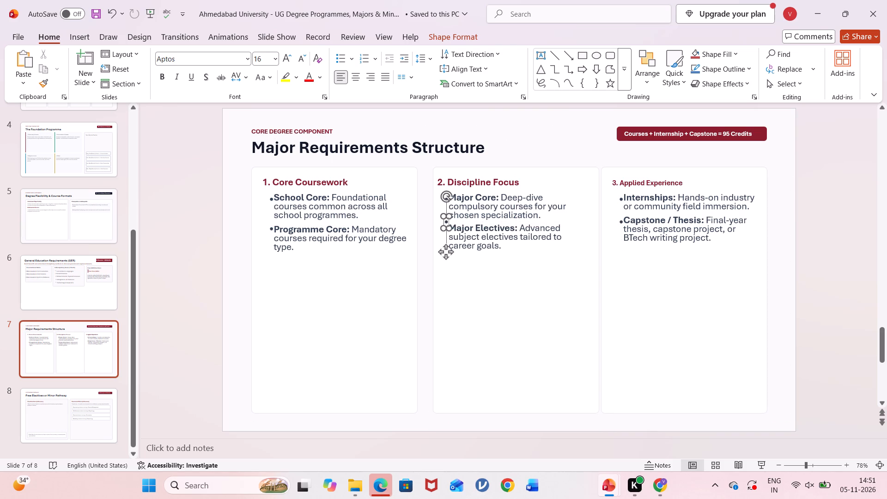
pyautogui.moveTo(447, 256); pyautogui.dragTo(445, 265)
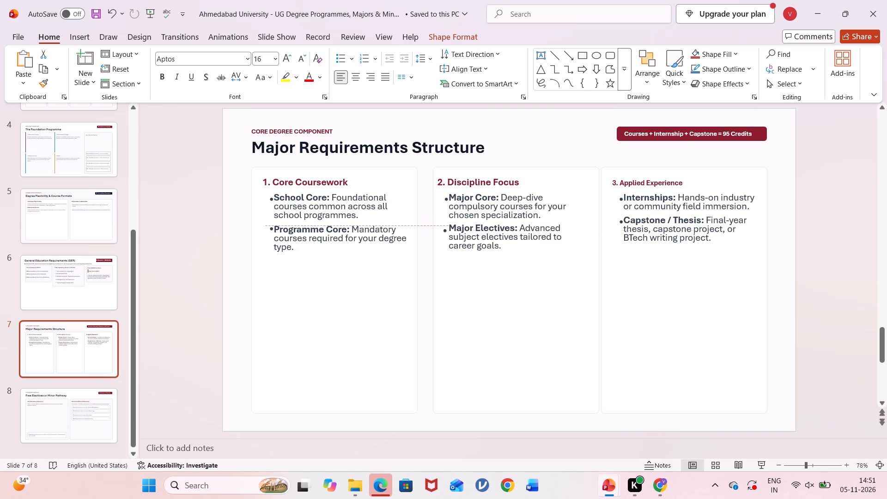
pyautogui.moveTo(445, 265); pyautogui.dragTo(446, 263)
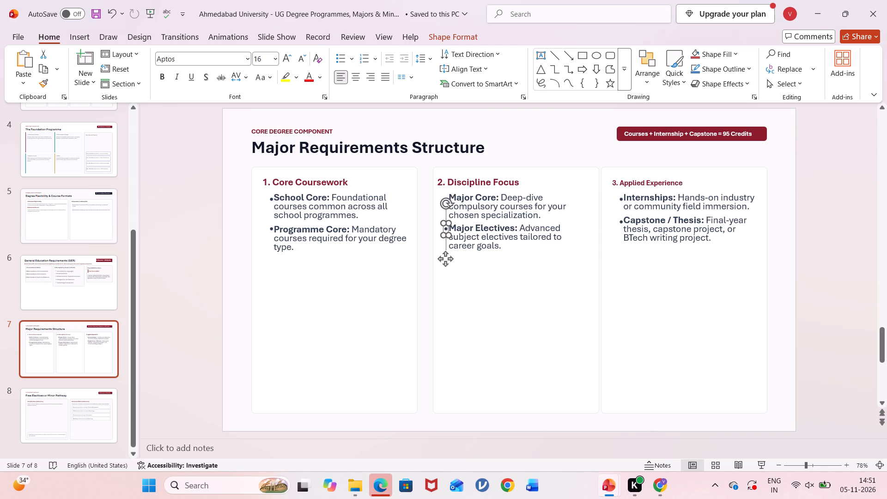
# Set the '3. Applied Experience' heading to font size 16, matching the other two card headings.
pyautogui.click(666, 298)
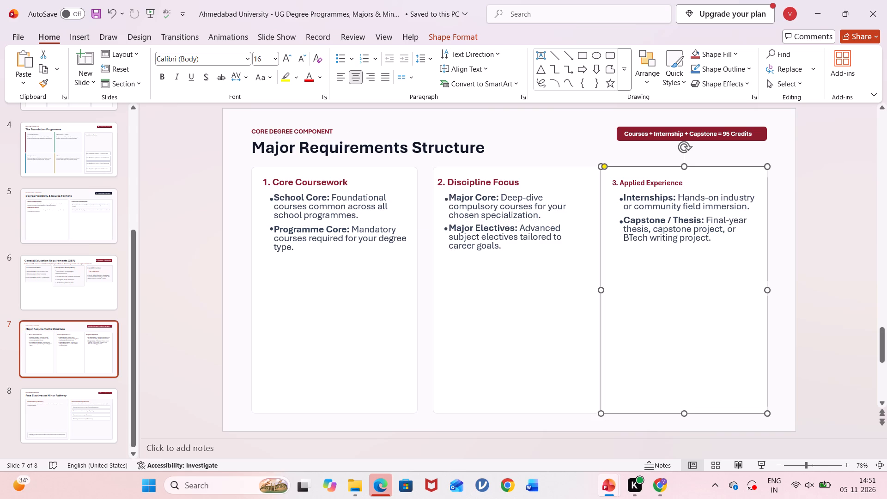
pyautogui.click(643, 183)
pyautogui.hotkey('ctrl', 'shift', 'a')
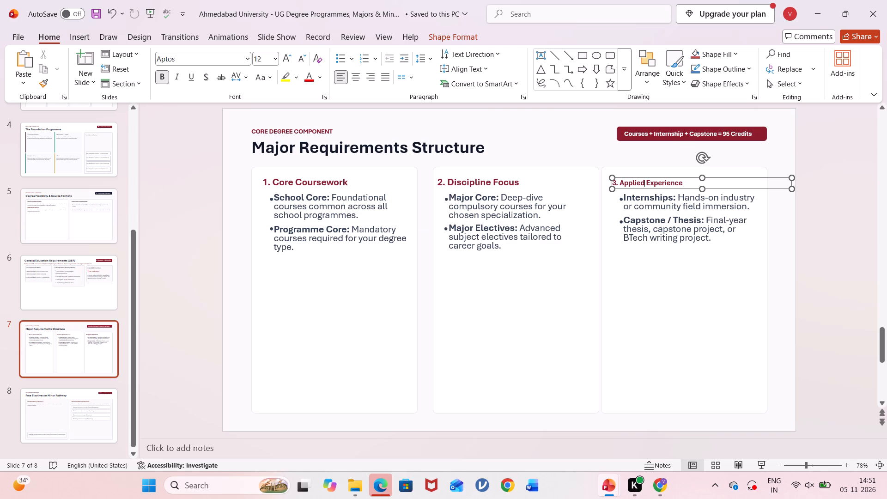
pyautogui.hotkey('ctrl', 'a')
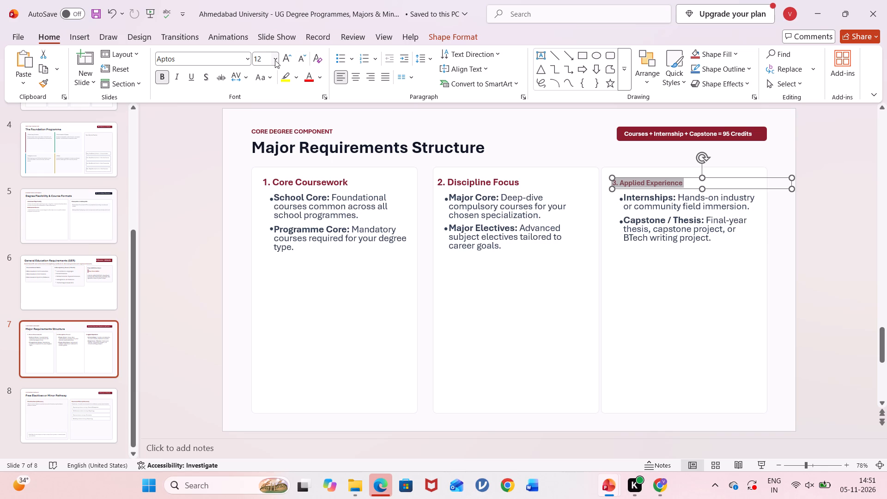
pyautogui.click(276, 61)
pyautogui.click(267, 156)
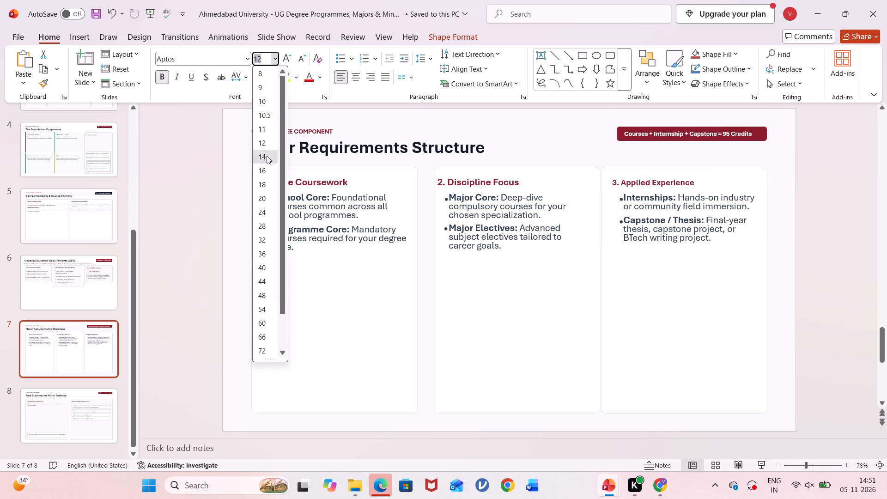
pyautogui.click(273, 55)
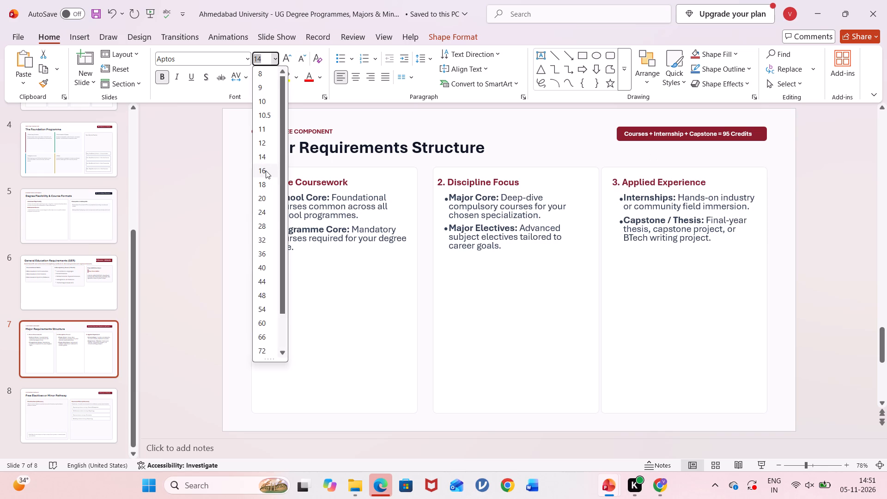
pyautogui.click(266, 170)
pyautogui.click(553, 263)
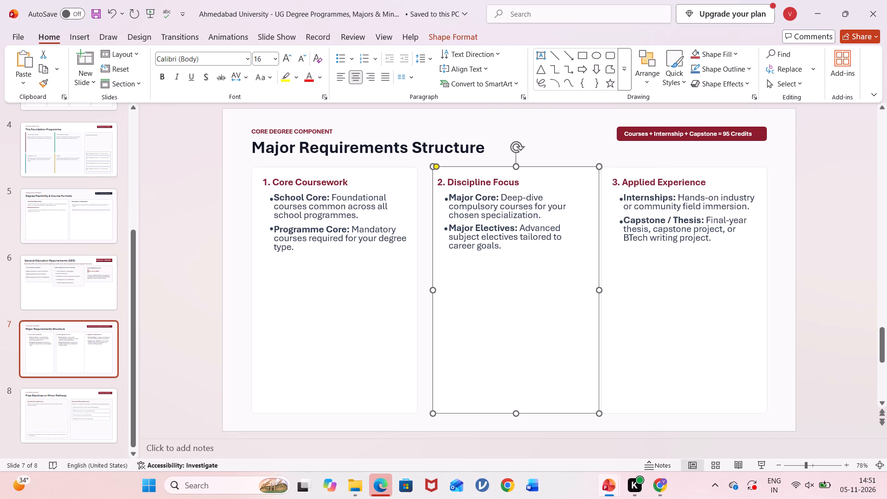
# Set the 'Courses + Internship + Capstone = 95 Credits' badge text to font size 14.
pyautogui.click(614, 124)
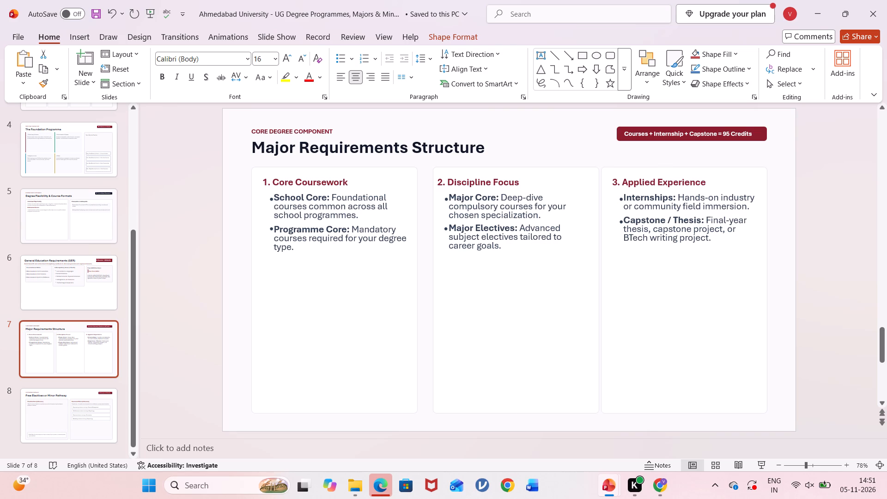
pyautogui.click(623, 132)
pyautogui.click(636, 134)
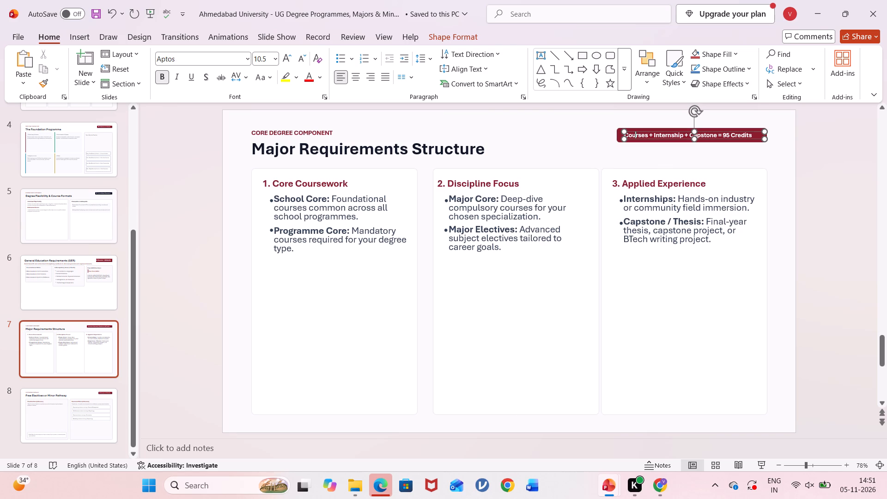
pyautogui.hotkey('ctrl', 'a')
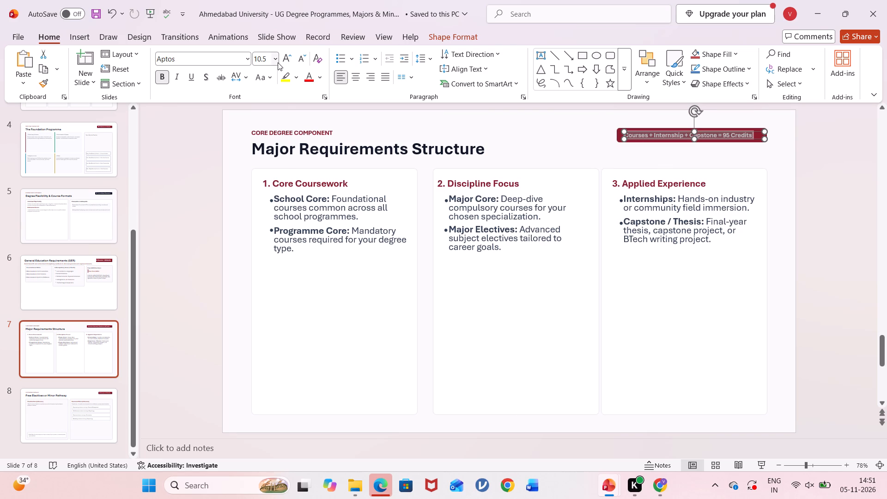
pyautogui.click(278, 62)
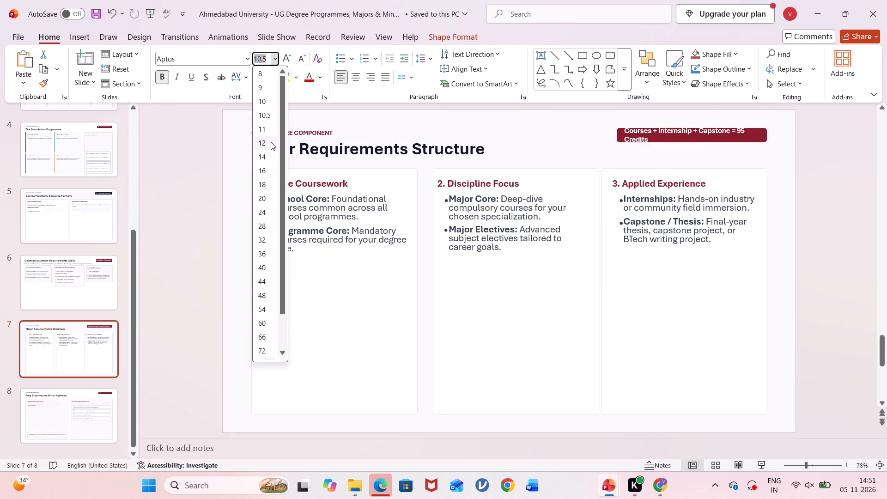
pyautogui.click(270, 152)
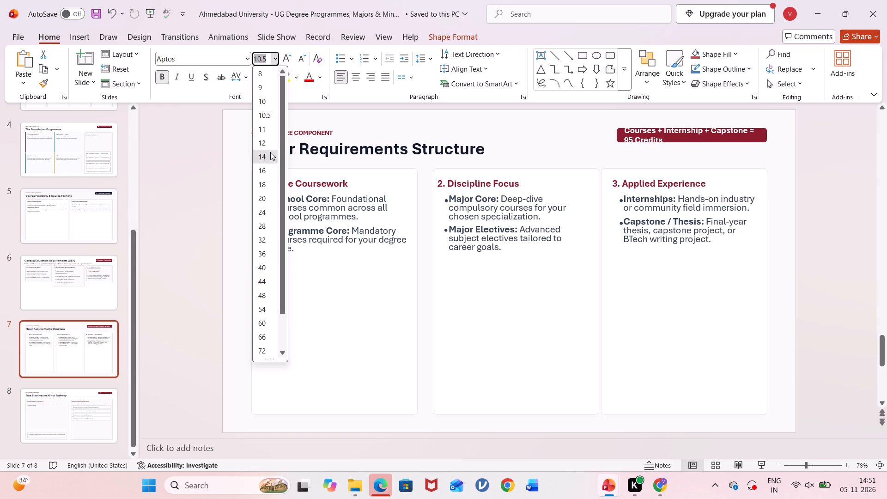
pyautogui.click(563, 137)
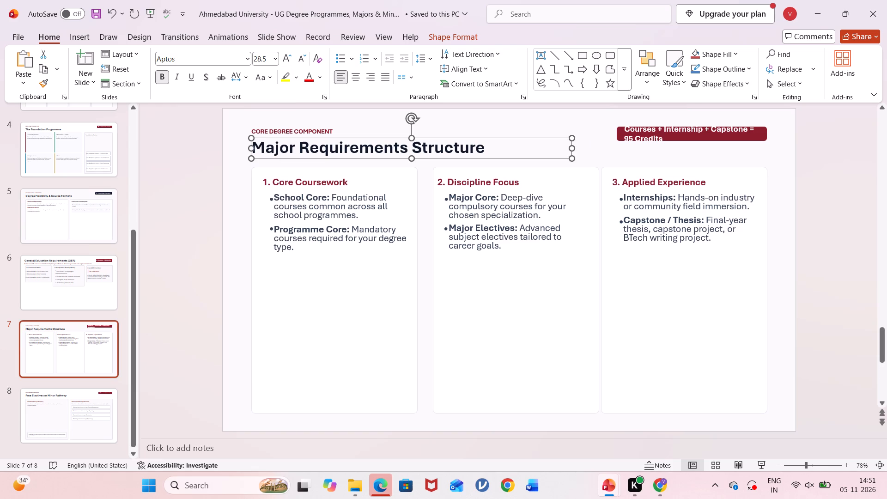
# Enlarge the maroon badge rectangle in width and height, and move it down slightly so both lines of the credits text fit inside.
pyautogui.click(619, 135)
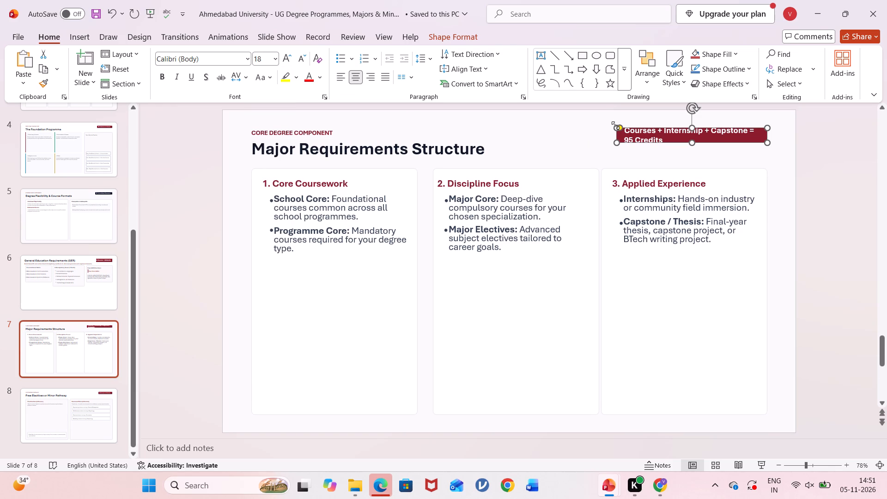
pyautogui.moveTo(615, 125); pyautogui.dragTo(606, 117)
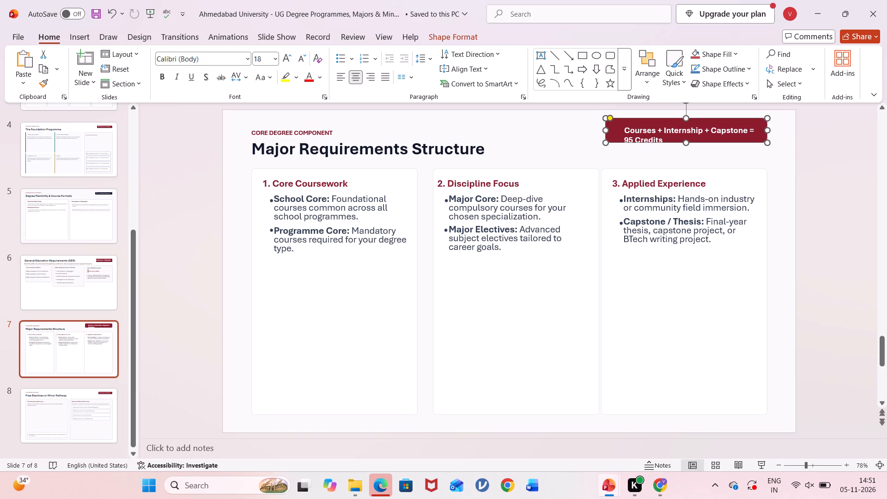
pyautogui.moveTo(695, 123); pyautogui.dragTo(696, 128)
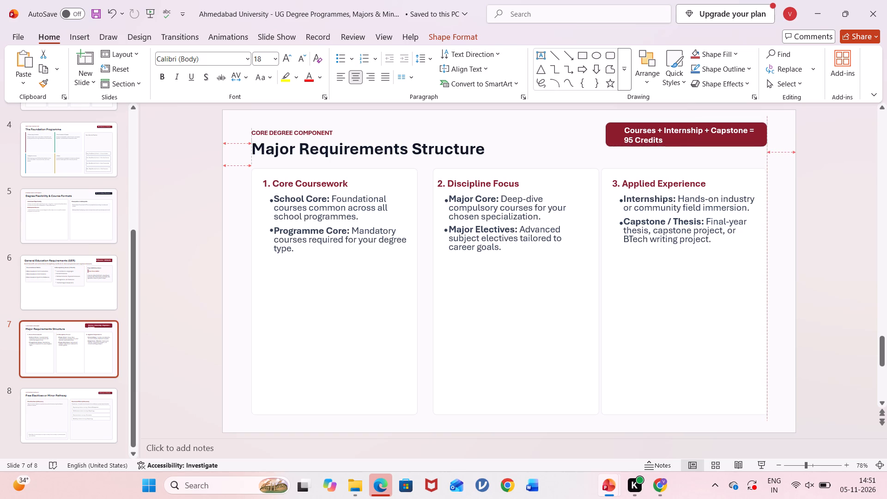
pyautogui.moveTo(696, 128); pyautogui.dragTo(697, 128)
pyautogui.click(551, 148)
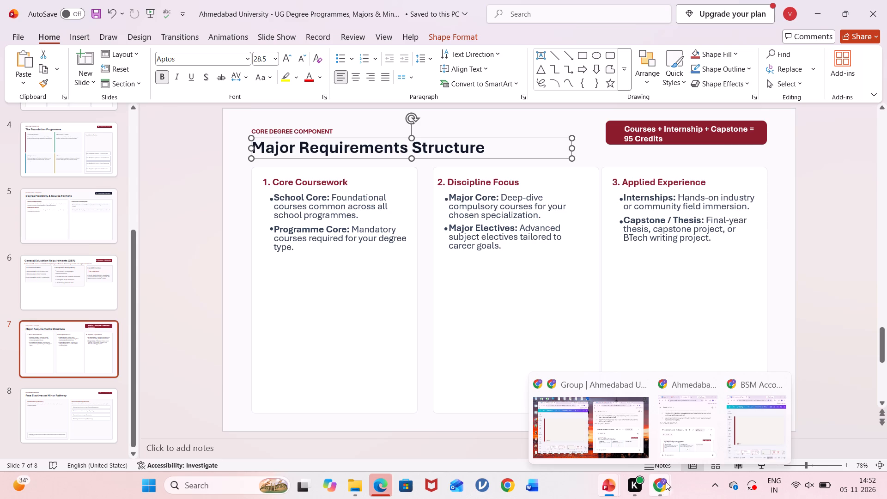
# Switch to the Canva presentation and delete the blank page 13 after the foundation programme page.
pyautogui.click(751, 432)
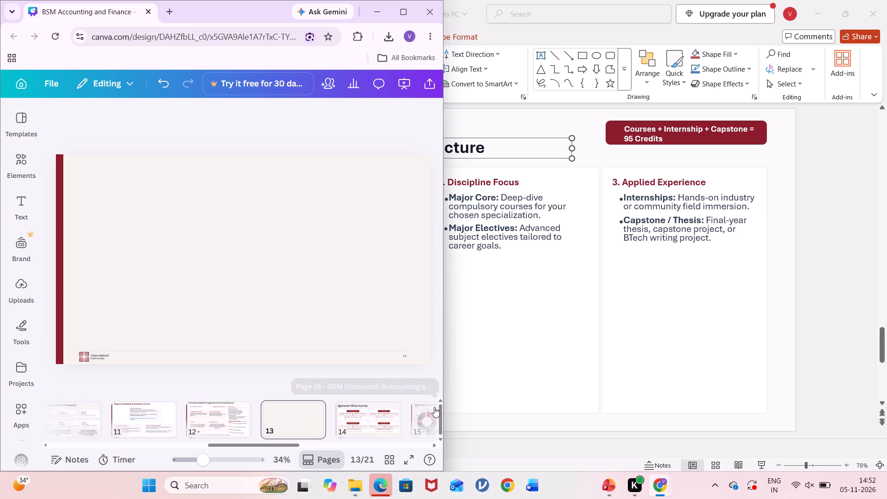
pyautogui.press('e')
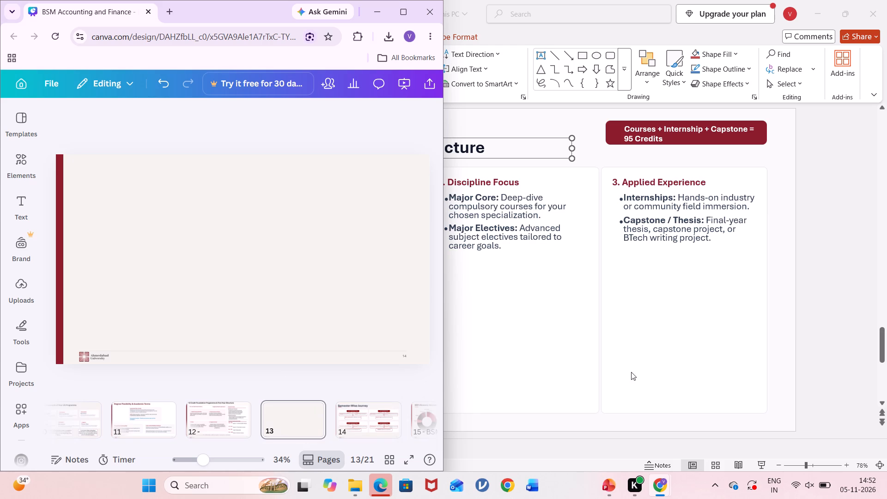
pyautogui.click(702, 348)
pyautogui.click(209, 357)
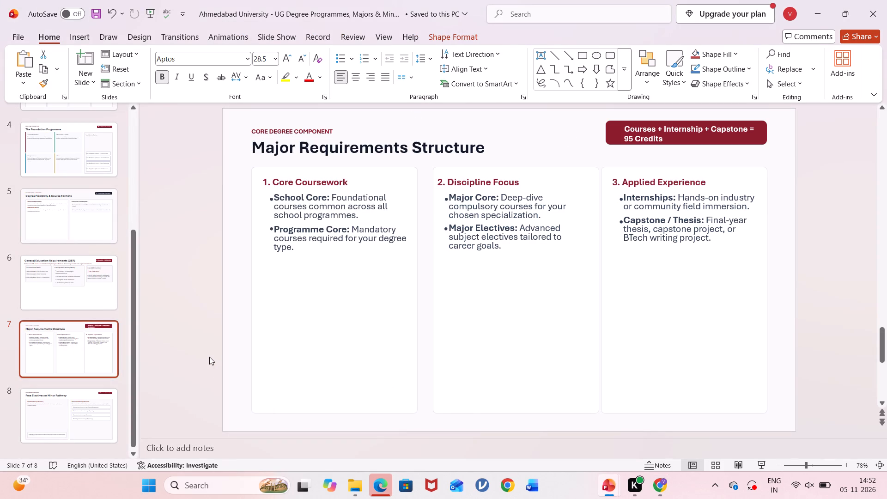
pyautogui.click(39, 299)
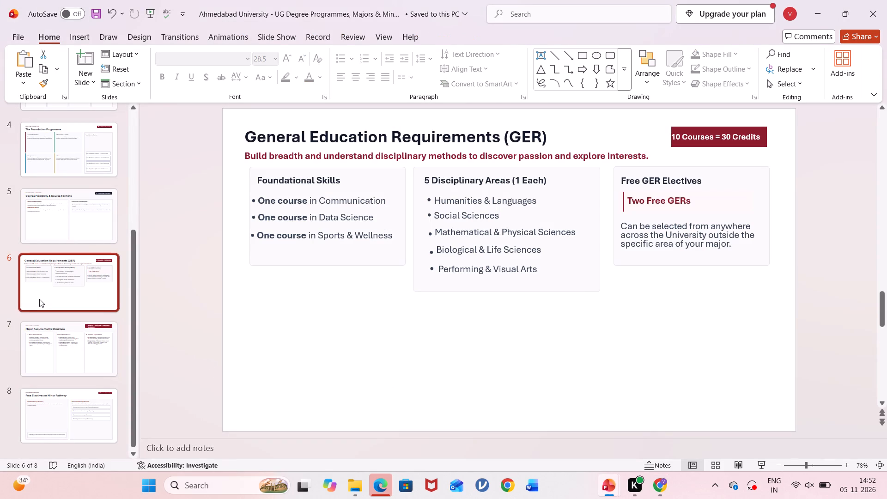
pyautogui.click(807, 14)
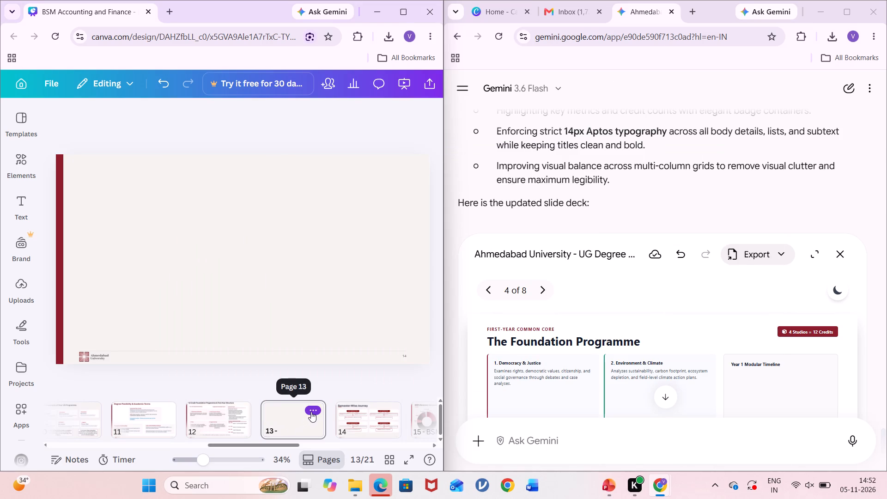
pyautogui.click(311, 412)
pyautogui.click(357, 207)
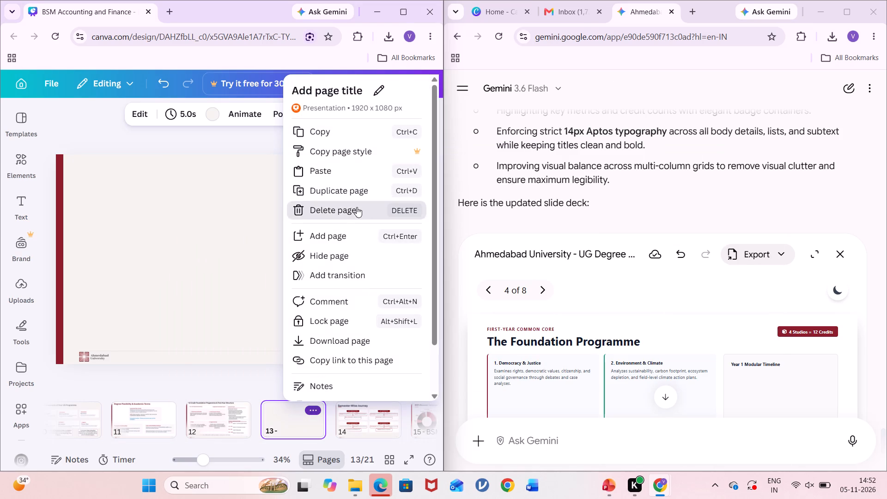
pyautogui.click(401, 14)
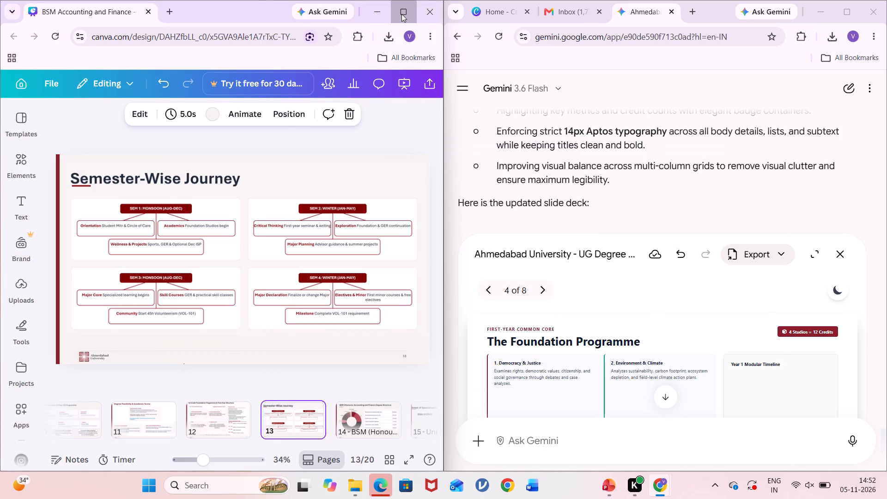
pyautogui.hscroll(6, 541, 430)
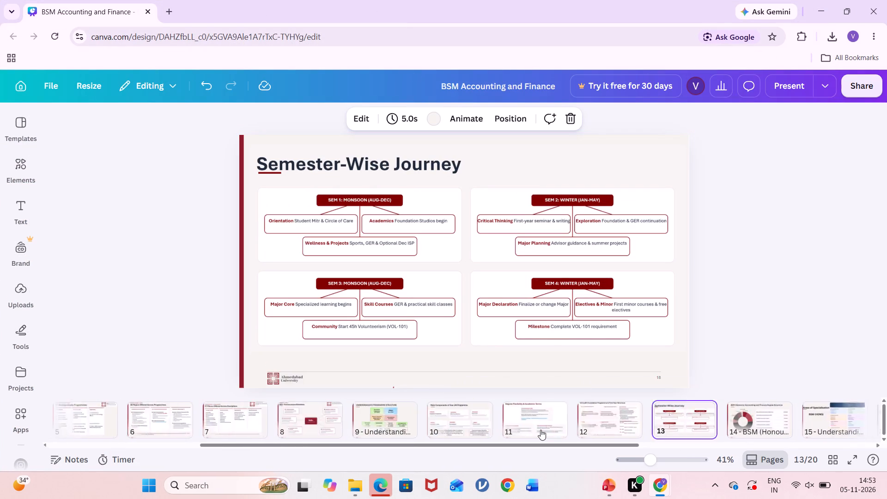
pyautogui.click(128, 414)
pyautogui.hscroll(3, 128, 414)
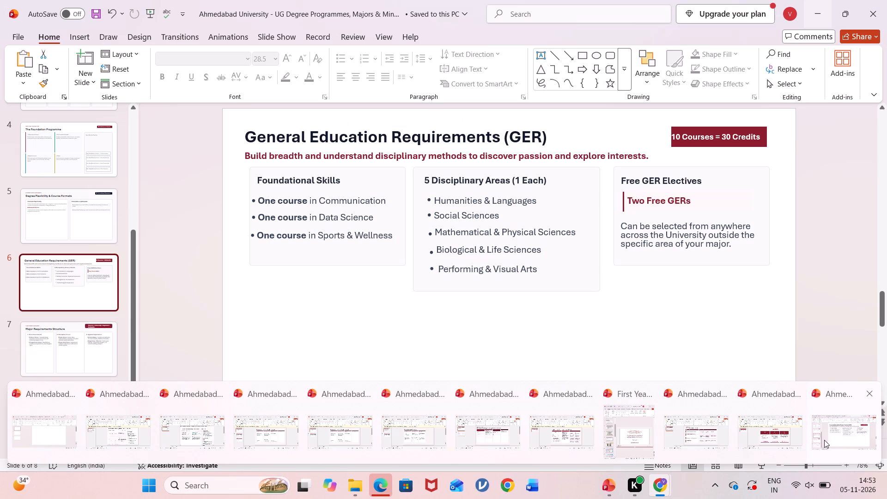
# Switch to PowerPoint and capture a screenshot of the General Education Requirements (GER) slide from its title down past the three cards.
pyautogui.click(824, 440)
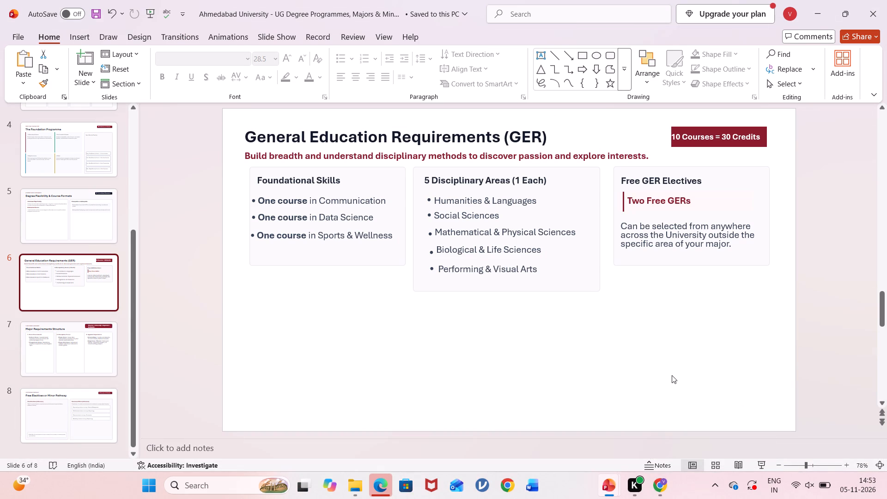
pyautogui.press('Print')
pyautogui.moveTo(239, 120); pyautogui.dragTo(341, 231)
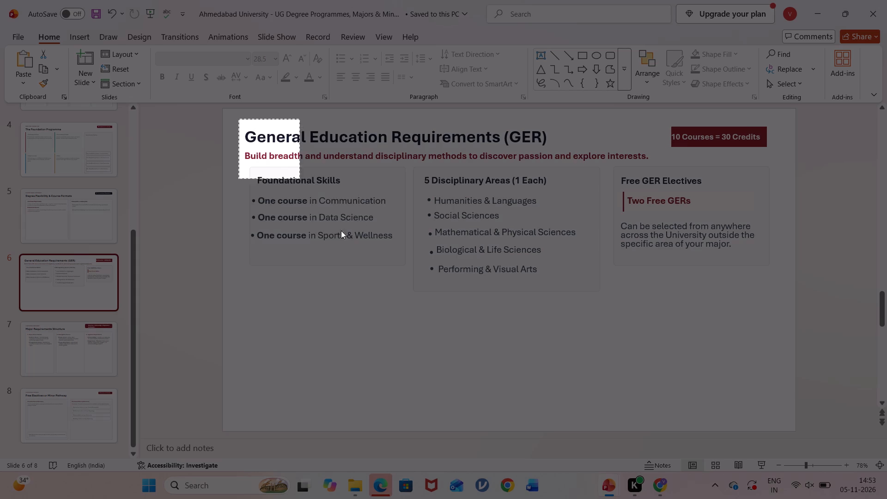
pyautogui.moveTo(341, 231); pyautogui.dragTo(781, 339)
pyautogui.hscroll(2, 492, 355)
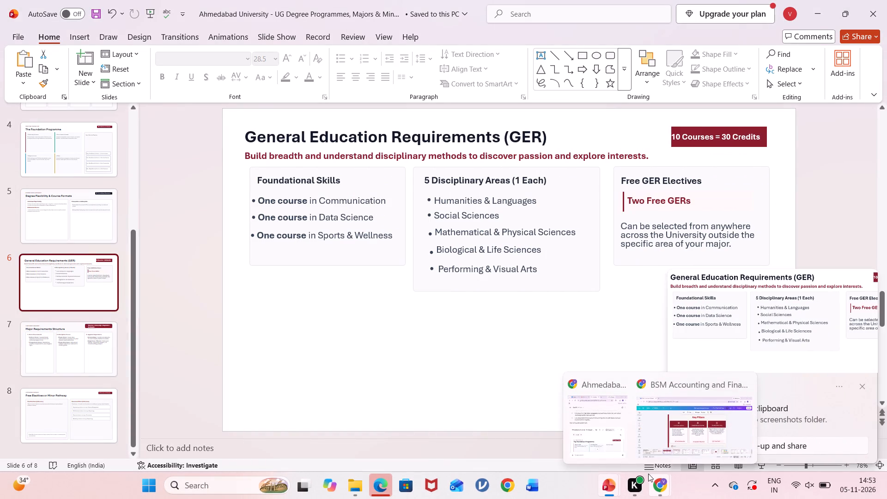
# Back in Canva, duplicate page 12 with the foundation programme content and delete the slide image from the copy.
pyautogui.click(675, 429)
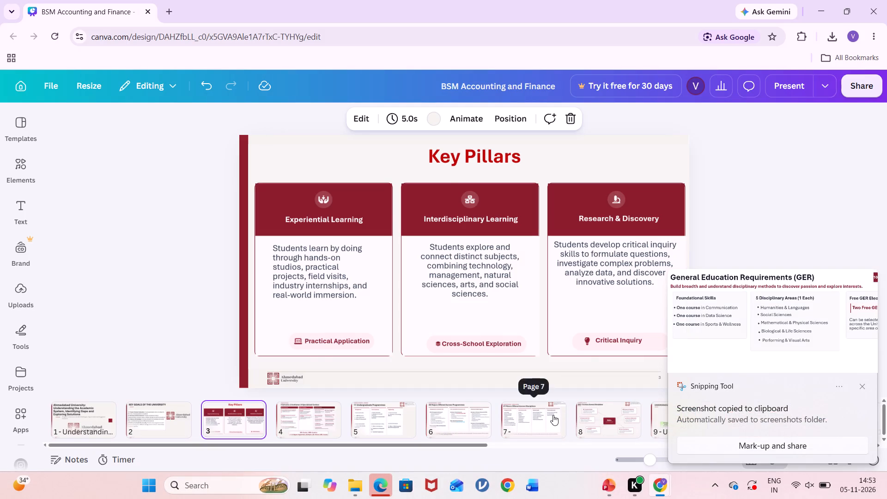
pyautogui.click(553, 415)
pyautogui.hscroll(-4, 553, 415)
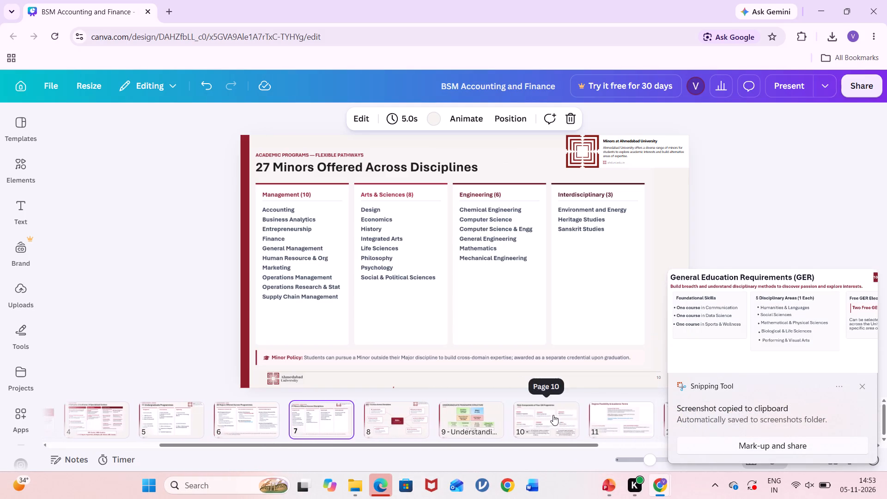
pyautogui.hscroll(-4, 553, 415)
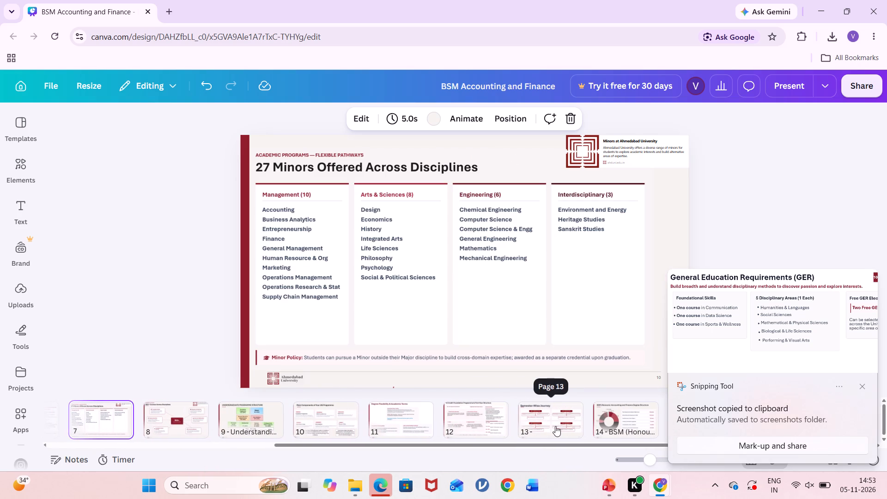
pyautogui.hscroll(-1, 555, 426)
pyautogui.click(356, 421)
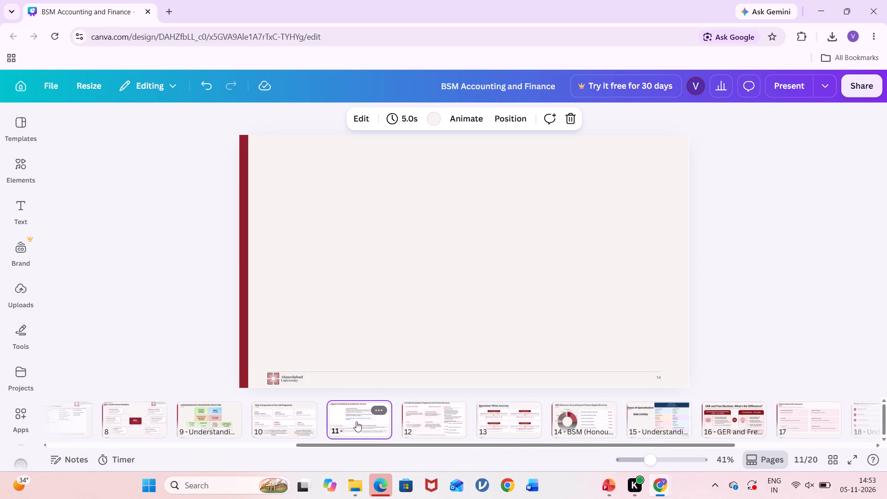
pyautogui.click(434, 425)
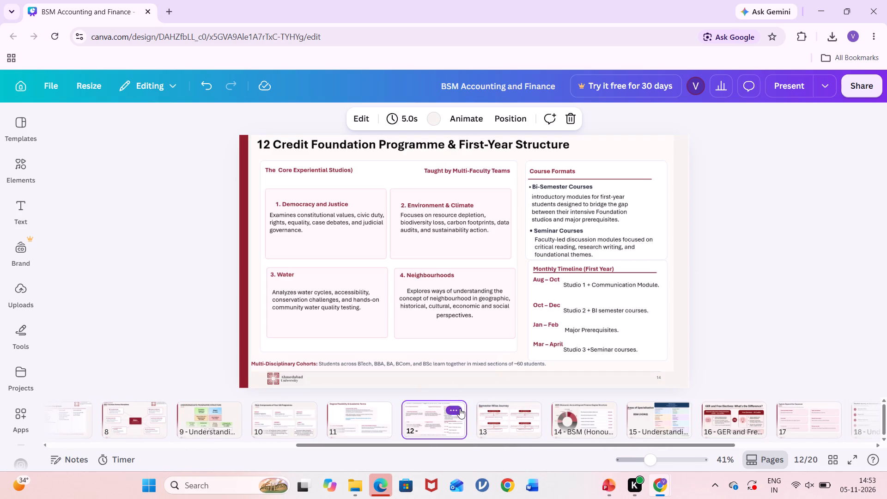
pyautogui.click(458, 409)
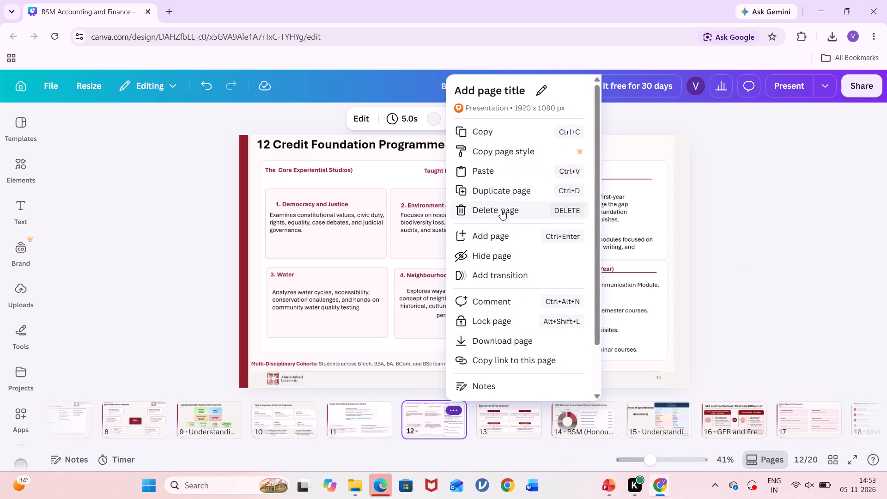
pyautogui.click(501, 193)
pyautogui.click(498, 221)
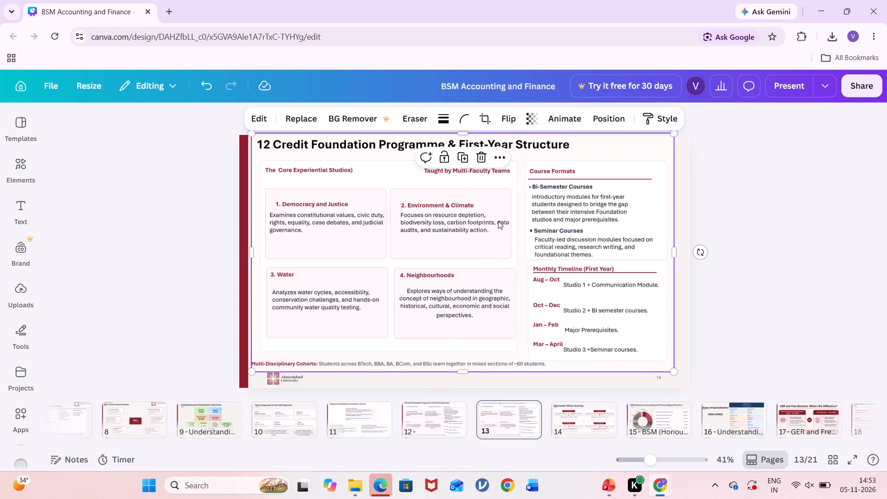
pyautogui.click(485, 154)
# Paste the GER screenshot onto the emptied page 13, align it beside the maroon bar near the top, and enlarge it to the page's right edge.
pyautogui.hotkey('ctrl', 'v')
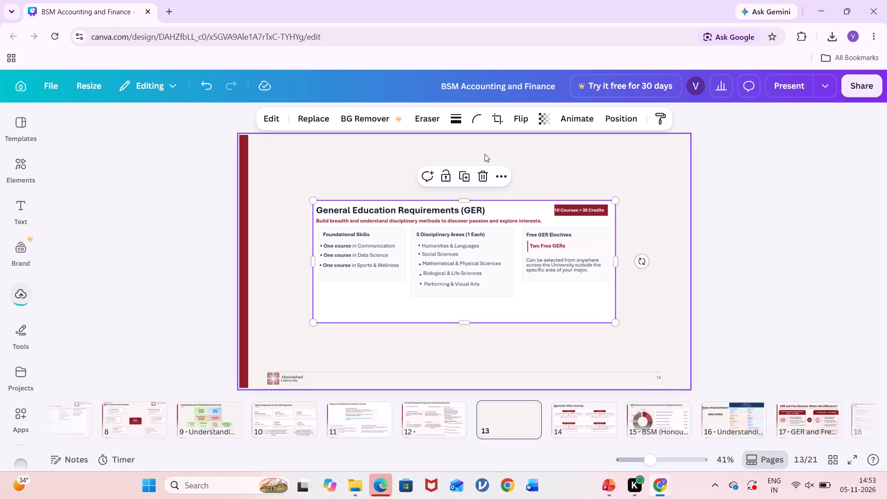
pyautogui.moveTo(460, 237); pyautogui.dragTo(401, 181)
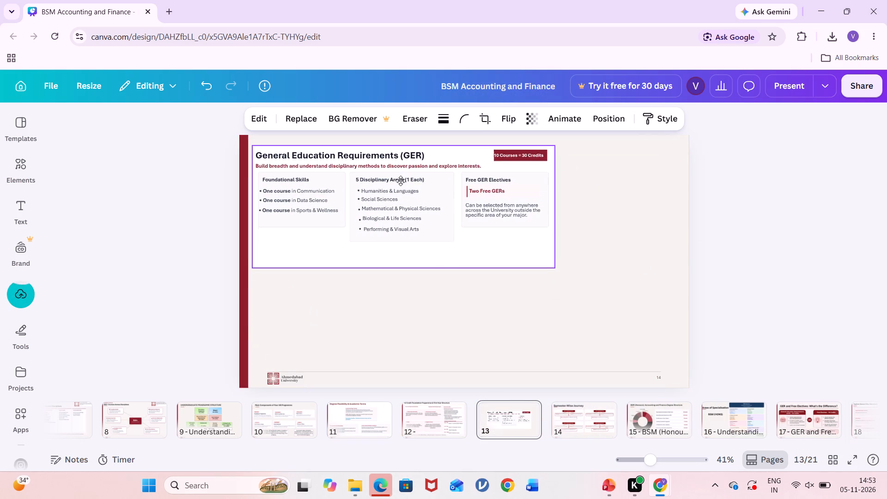
pyautogui.moveTo(401, 181); pyautogui.dragTo(400, 179)
pyautogui.moveTo(556, 265); pyautogui.dragTo(601, 320)
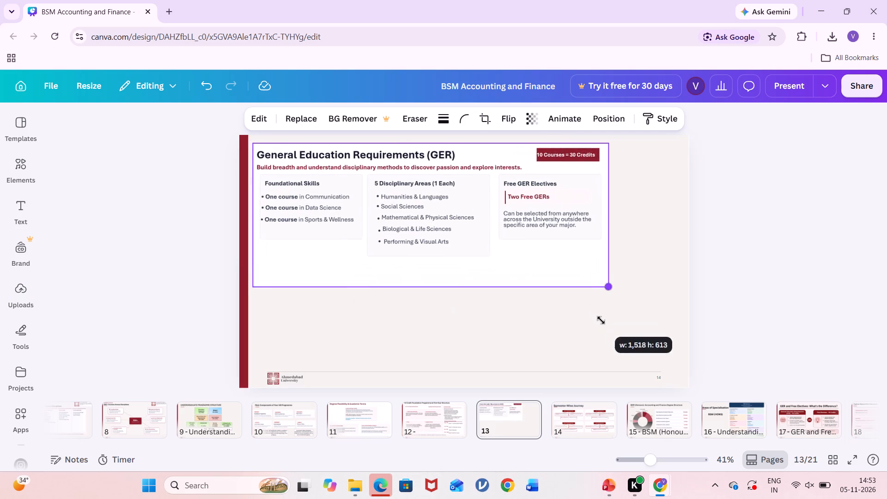
pyautogui.moveTo(601, 320); pyautogui.dragTo(673, 361)
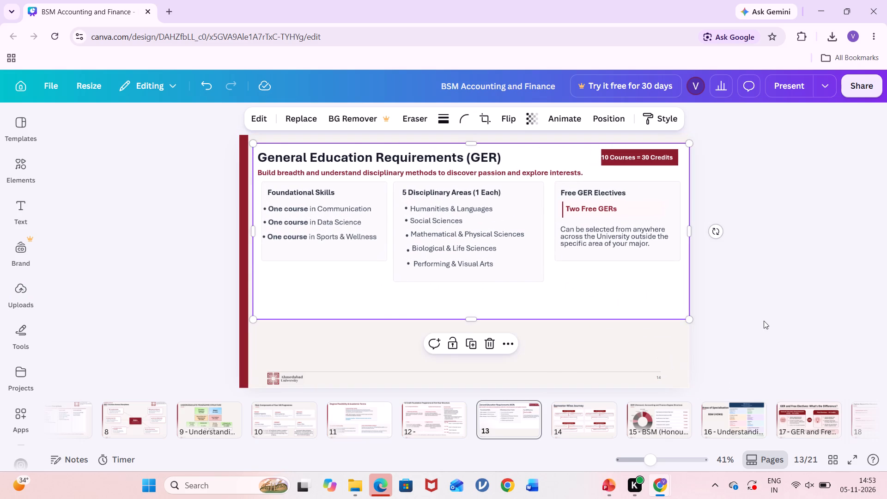
pyautogui.click(764, 321)
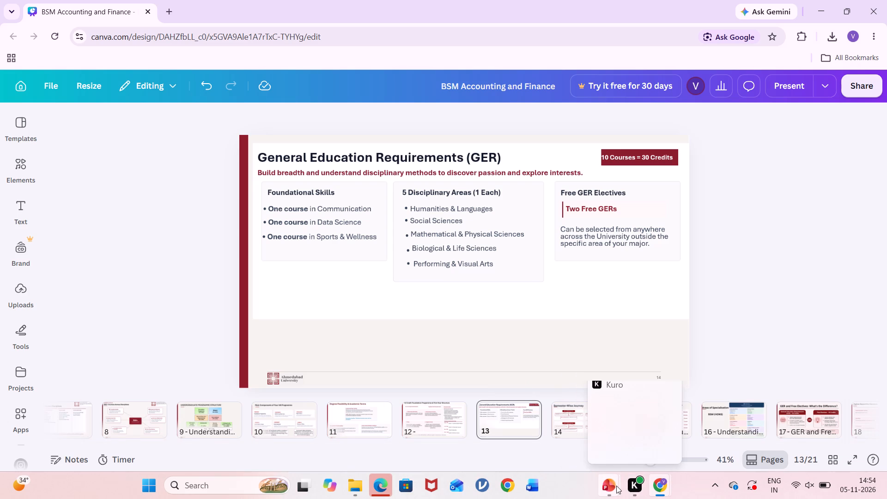
# Switch to PowerPoint and delete the 'CORE DEGREE COMPONENT' label above the title on slide 7.
pyautogui.click(825, 438)
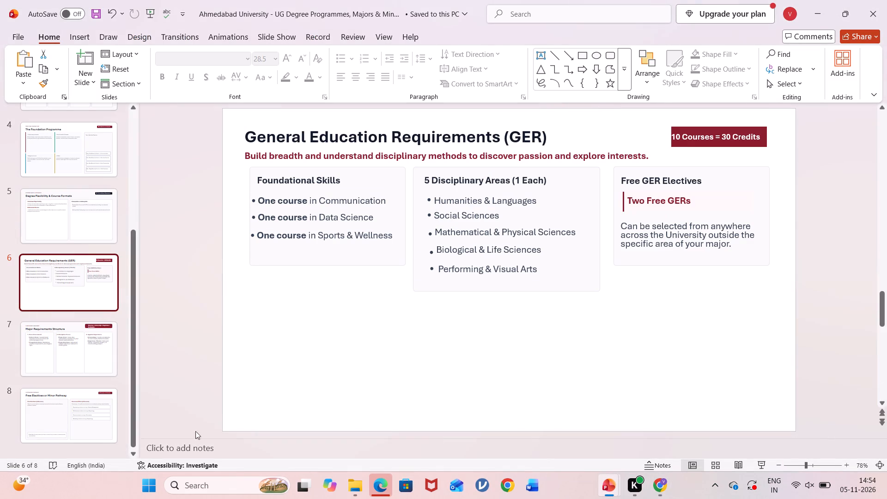
pyautogui.click(84, 352)
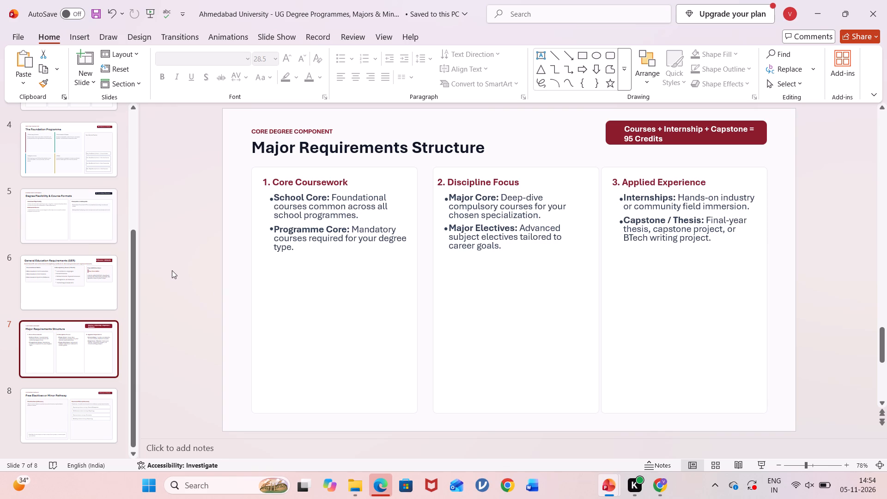
pyautogui.click(252, 133)
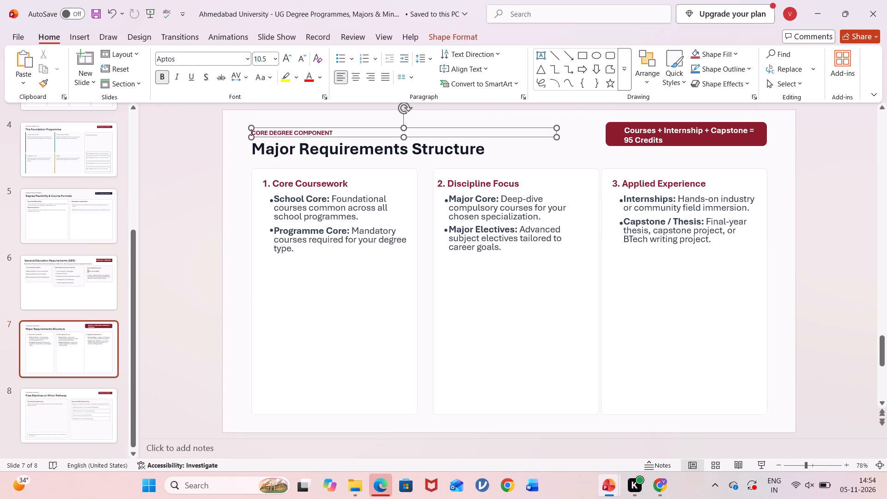
pyautogui.click(410, 128)
pyautogui.rightClick(410, 128)
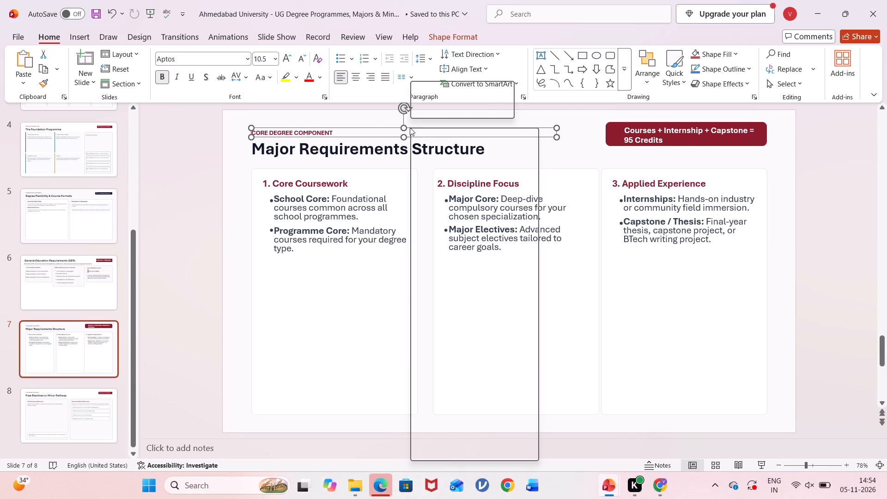
pyautogui.click(447, 158)
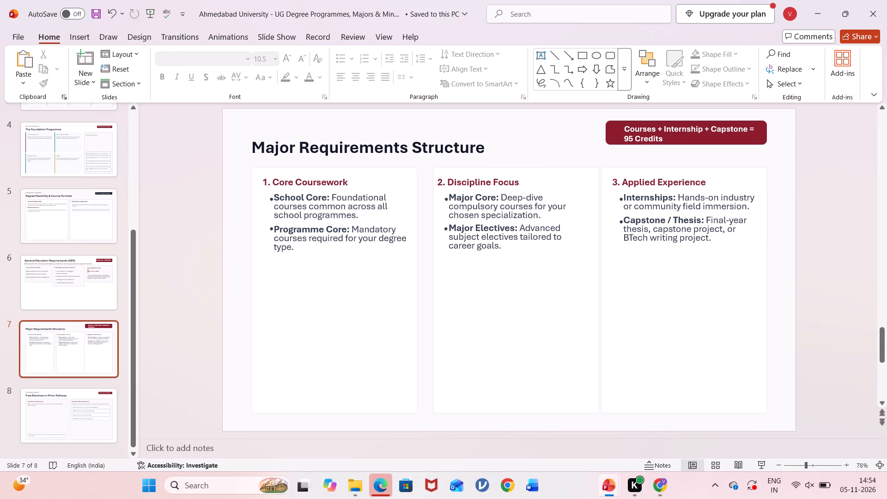
# Move the 'Major Requirements Structure' title up slightly and set its font size to 36.
pyautogui.click(433, 147)
pyautogui.moveTo(421, 137); pyautogui.dragTo(419, 127)
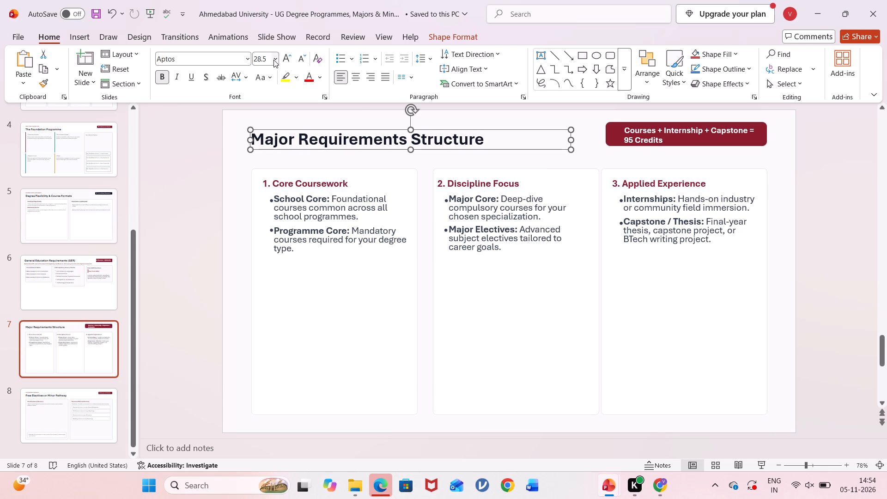
pyautogui.click(298, 139)
pyautogui.hotkey('ctrl', 'a')
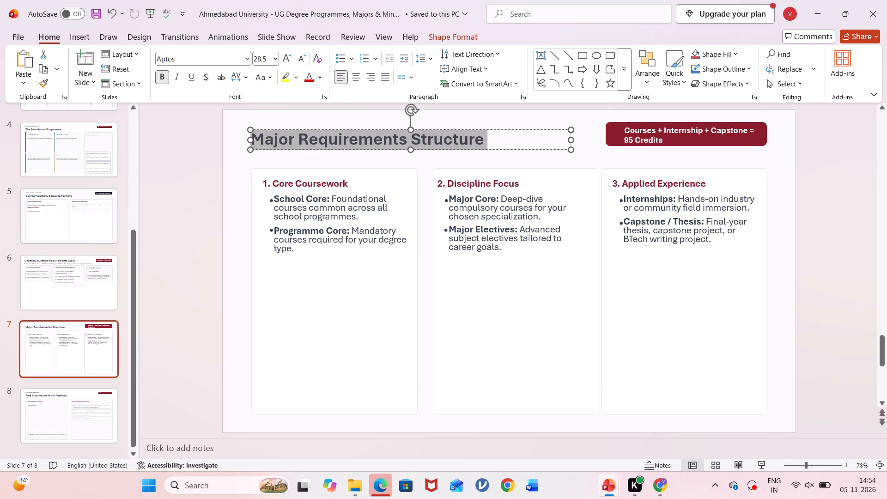
pyautogui.click(277, 60)
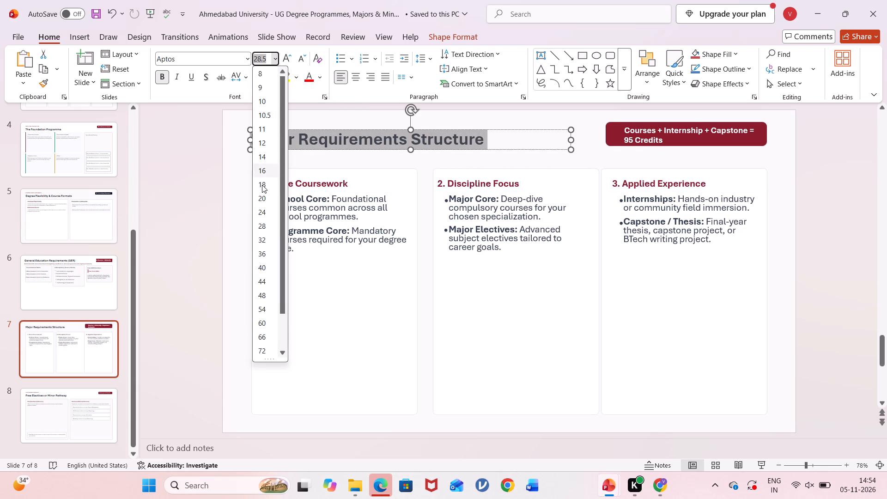
pyautogui.click(267, 252)
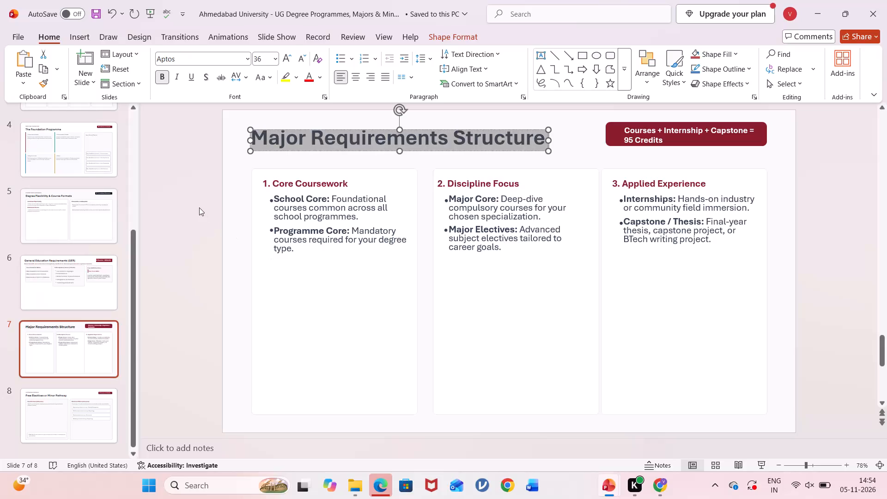
pyautogui.click(199, 207)
# Show slide 7 full screen and capture its upper part, from the 'Major Requirements Structure' title down through the three columns' text.
pyautogui.press('Print')
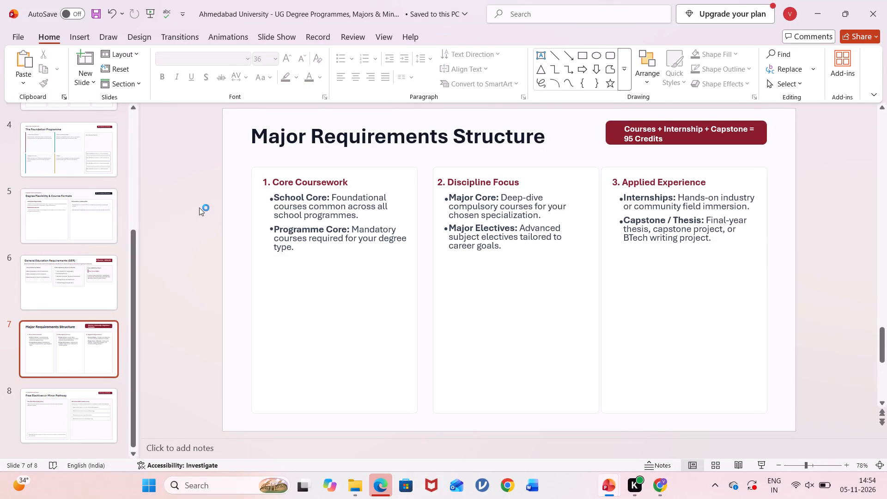
pyautogui.press('Escape')
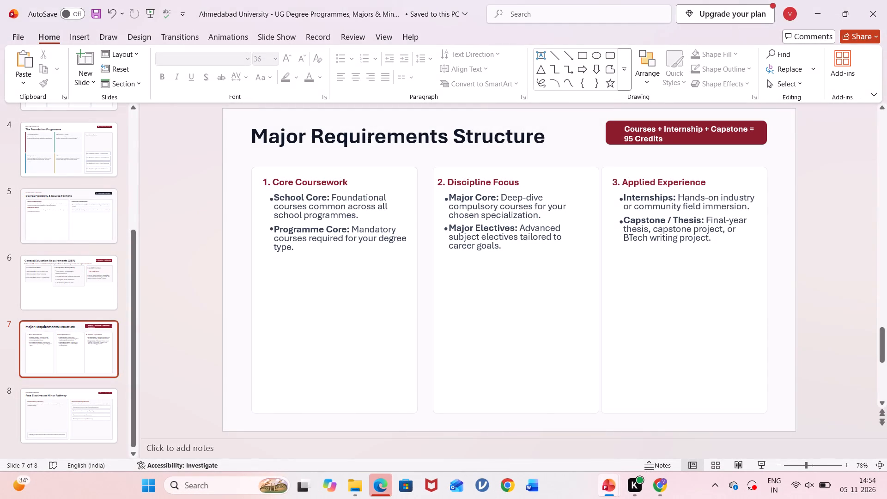
pyautogui.click(767, 466)
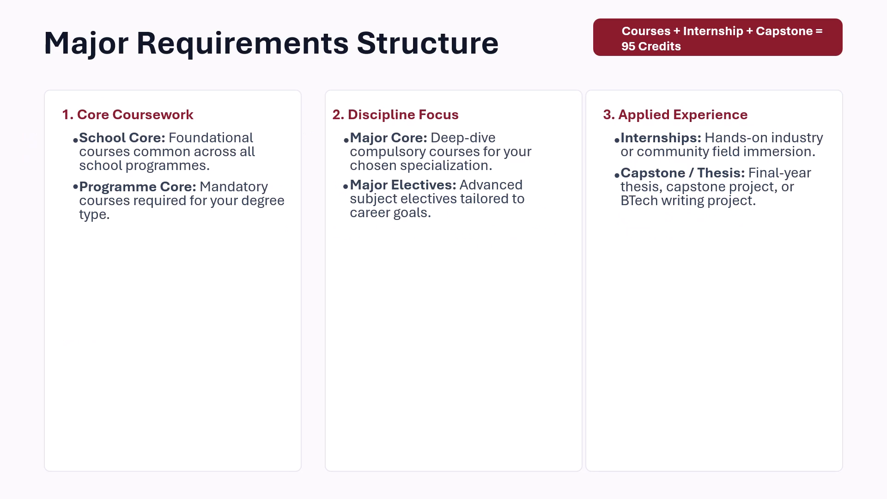
pyautogui.press('Print')
pyautogui.moveTo(24, 14); pyautogui.dragTo(736, 253)
pyautogui.hscroll(5, 164, 248)
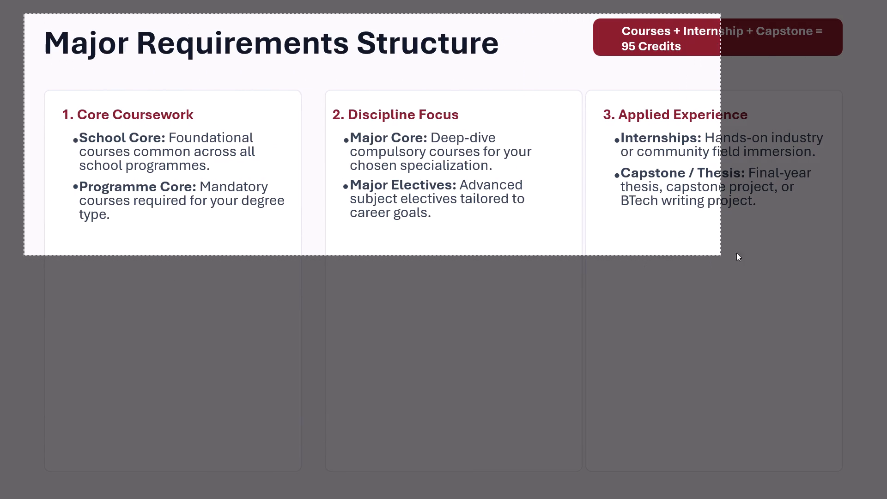
pyautogui.moveTo(736, 253); pyautogui.dragTo(861, 253)
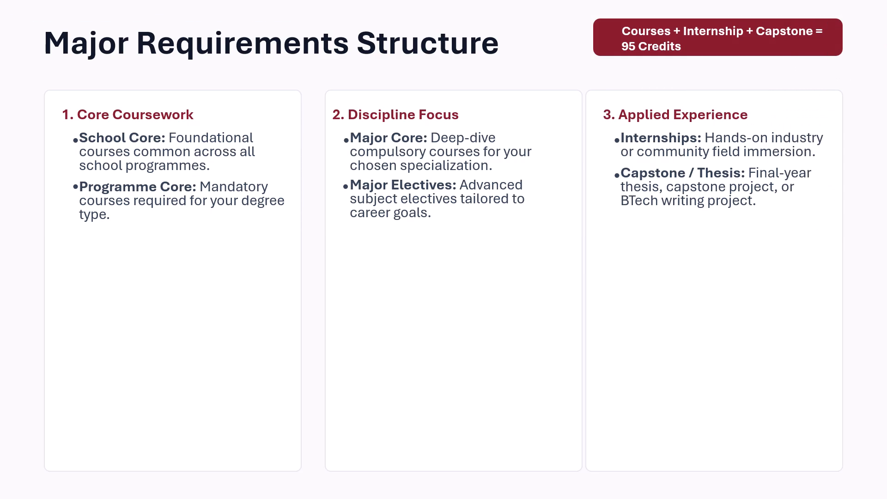
pyautogui.press('Escape')
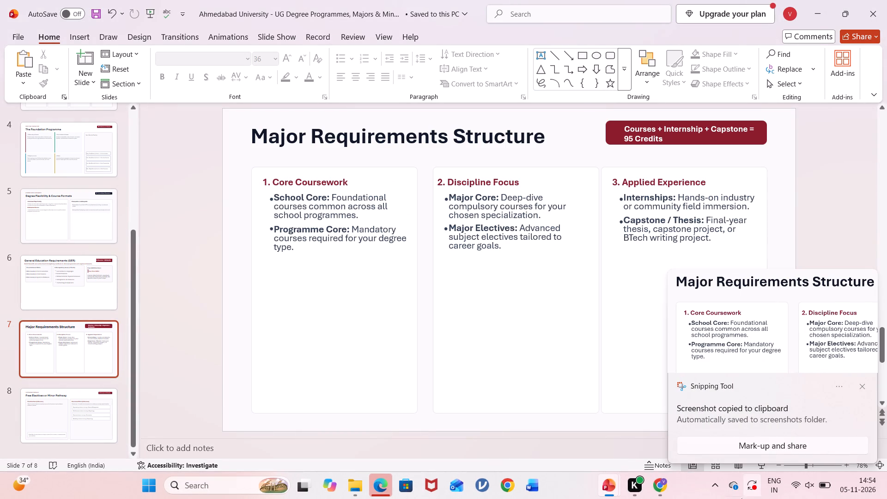
# Switch to Canva, duplicate page 13 with the GER content, and delete the slide image from the copy.
pyautogui.click(670, 444)
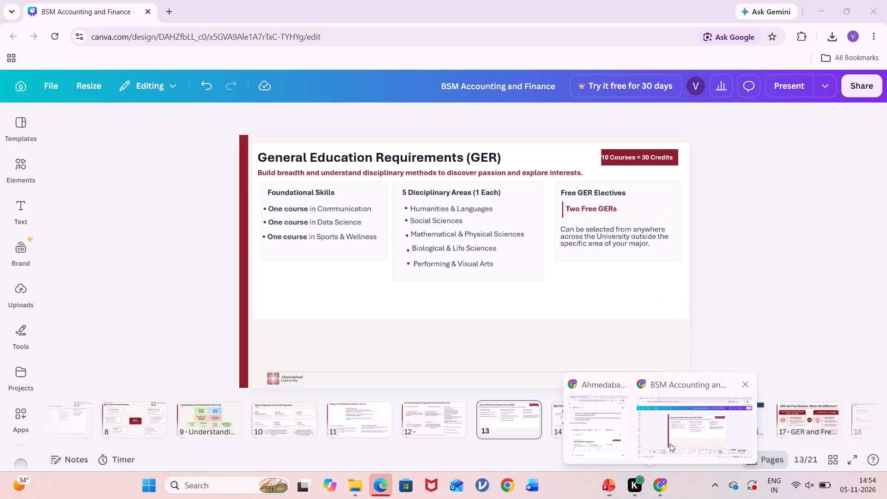
pyautogui.click(480, 317)
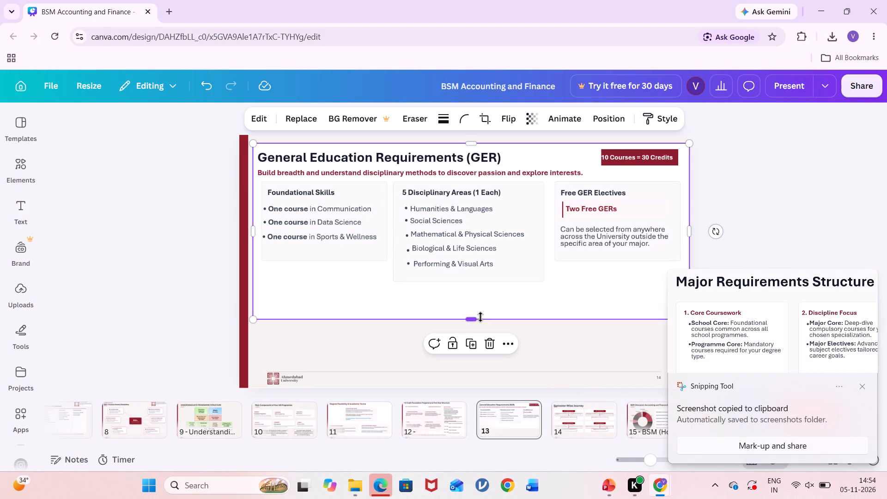
pyautogui.click(534, 408)
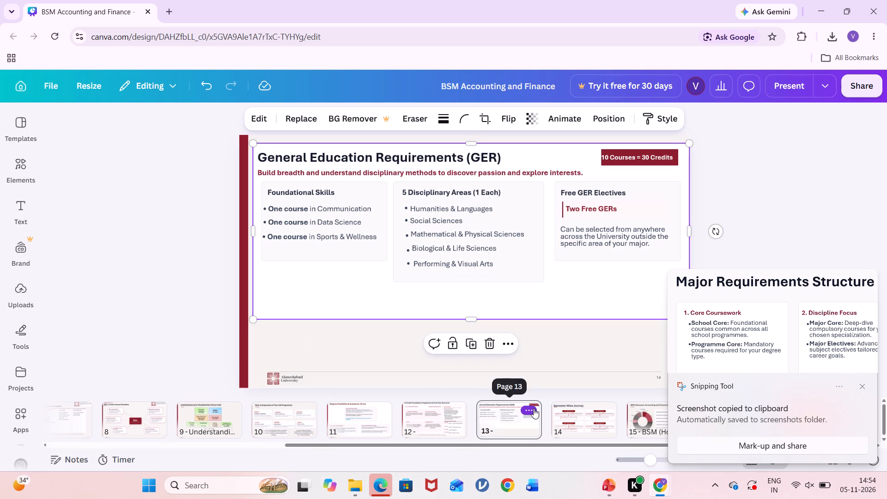
pyautogui.click(569, 195)
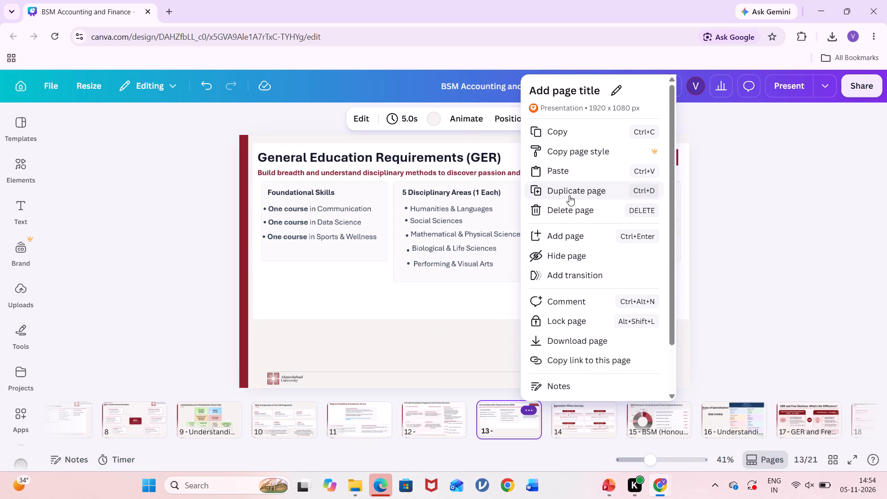
pyautogui.click(528, 280)
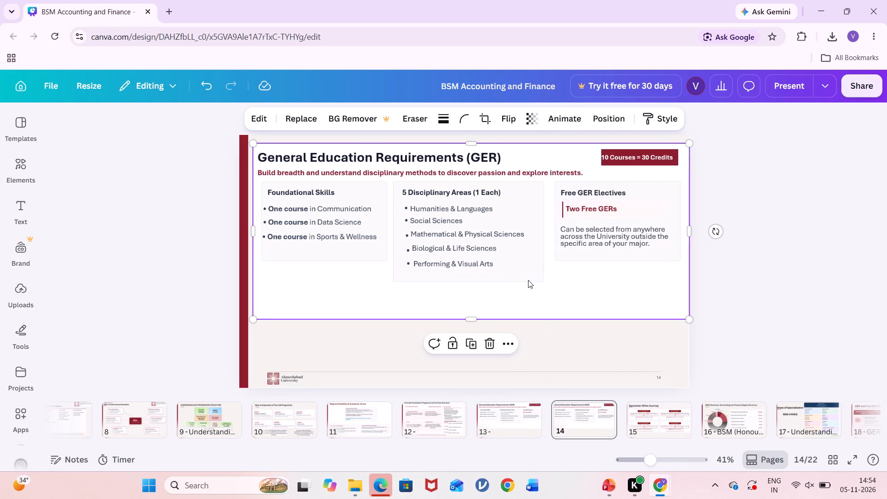
pyautogui.click(491, 343)
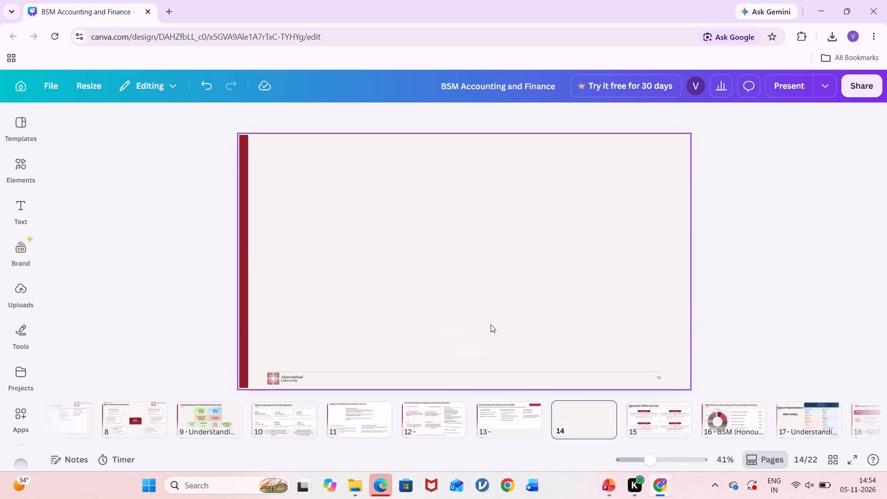
# Paste the Major Requirements Structure screenshot onto the emptied page 14, align it beside the maroon bar near the top, and enlarge it across the page.
pyautogui.hotkey('ctrl', 'v')
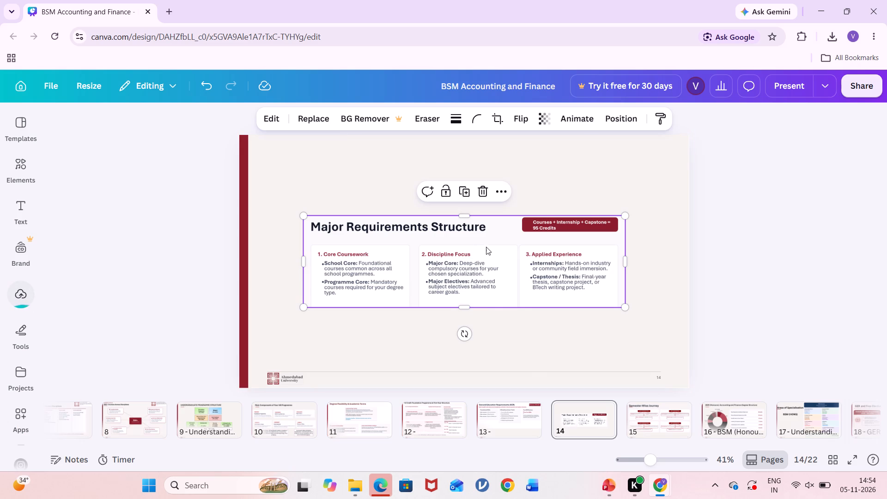
pyautogui.moveTo(486, 247); pyautogui.dragTo(436, 173)
pyautogui.moveTo(576, 233); pyautogui.dragTo(685, 258)
pyautogui.click(779, 298)
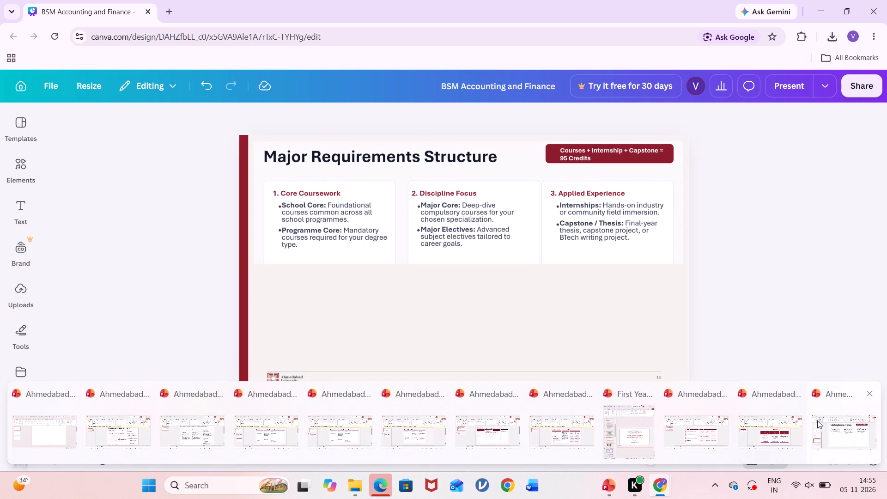
# Switch to PowerPoint and, on slide 8, move the white 'Flexibility' box and its text up beneath the Free Electives description.
pyautogui.click(824, 426)
pyautogui.click(76, 426)
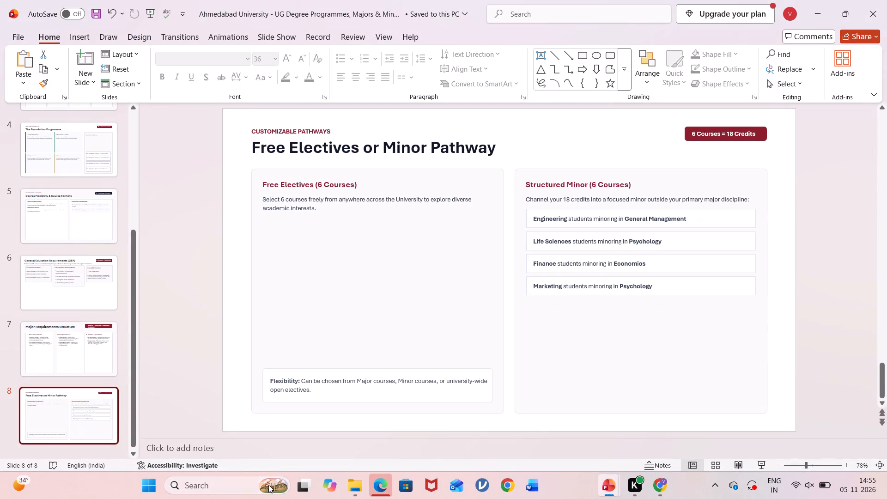
pyautogui.click(346, 402)
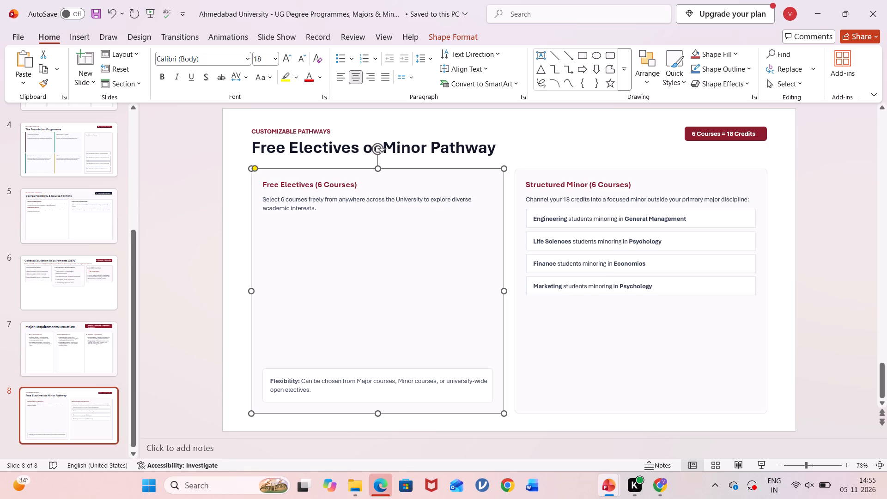
pyautogui.click(350, 389)
pyautogui.moveTo(331, 370); pyautogui.dragTo(327, 338)
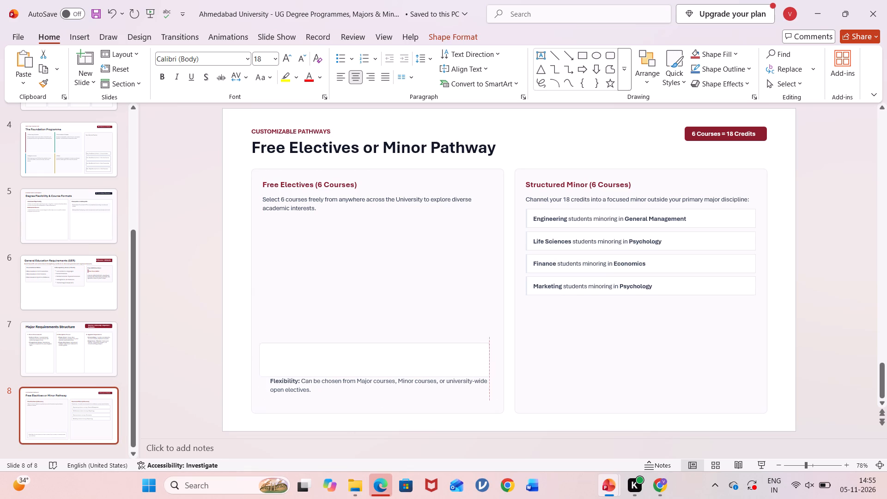
pyautogui.moveTo(327, 338); pyautogui.dragTo(326, 234)
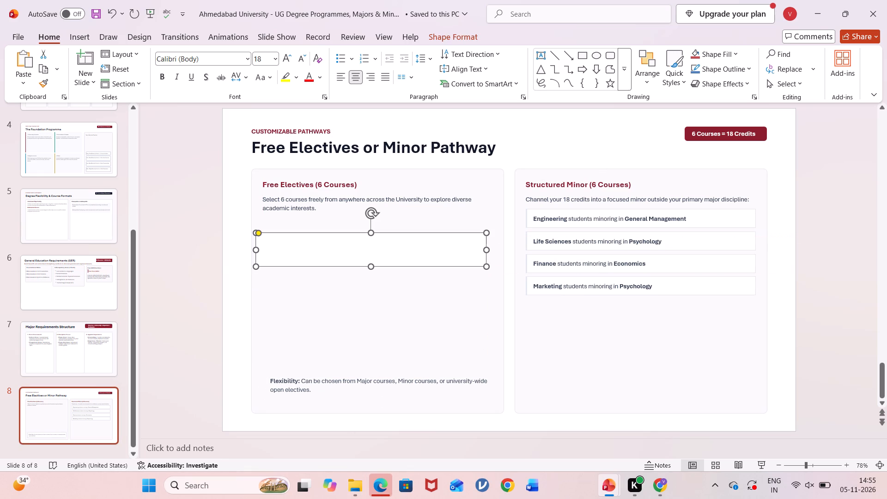
pyautogui.click(367, 383)
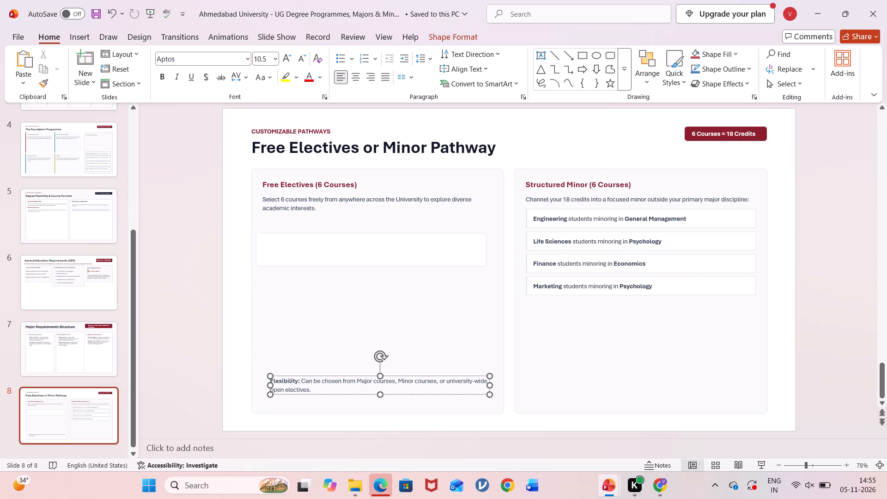
pyautogui.moveTo(392, 376); pyautogui.dragTo(383, 242)
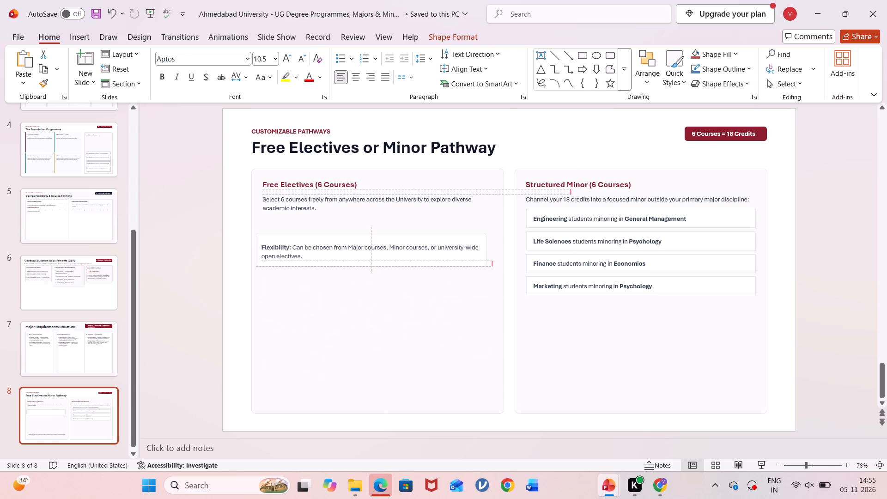
pyautogui.moveTo(383, 242); pyautogui.dragTo(383, 241)
pyautogui.click(494, 353)
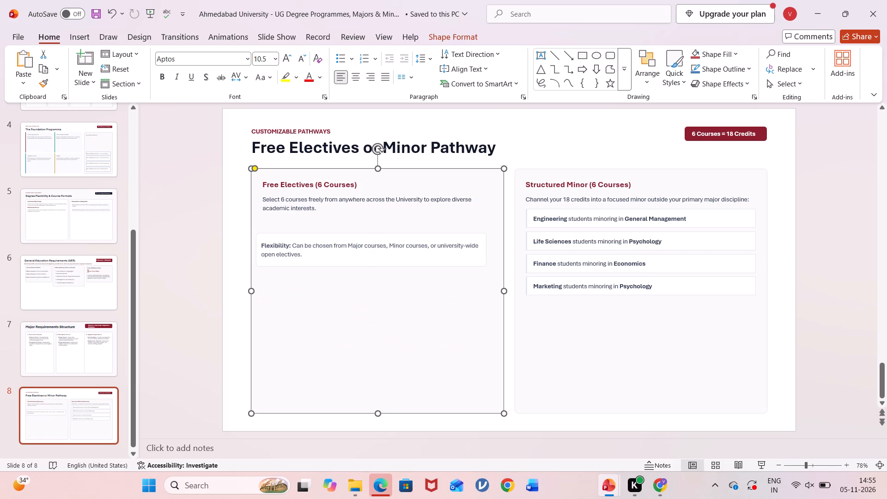
# Cut the 'CUSTOMIZABLE PATHWAYS' label above the title on slide 8.
pyautogui.click(323, 130)
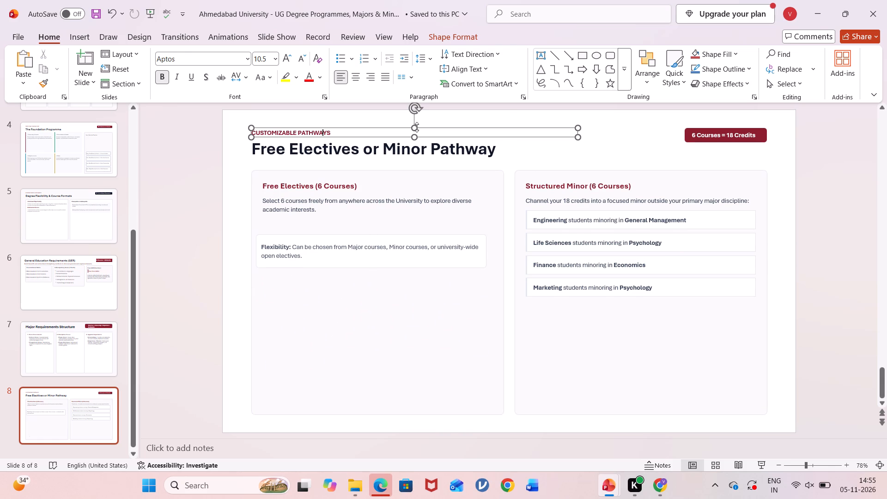
pyautogui.click(419, 127)
pyautogui.rightClick(419, 127)
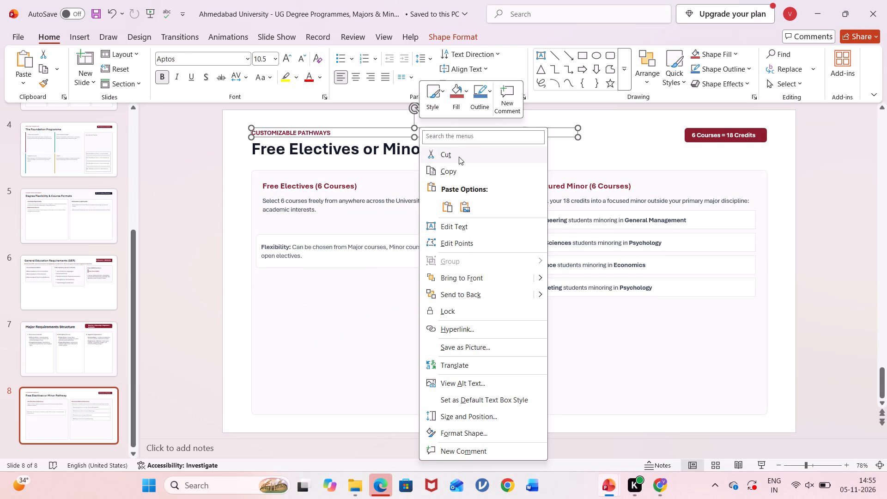
pyautogui.click(459, 157)
# Move the 'Free Electives or Minor Pathway' title up slightly.
pyautogui.click(453, 152)
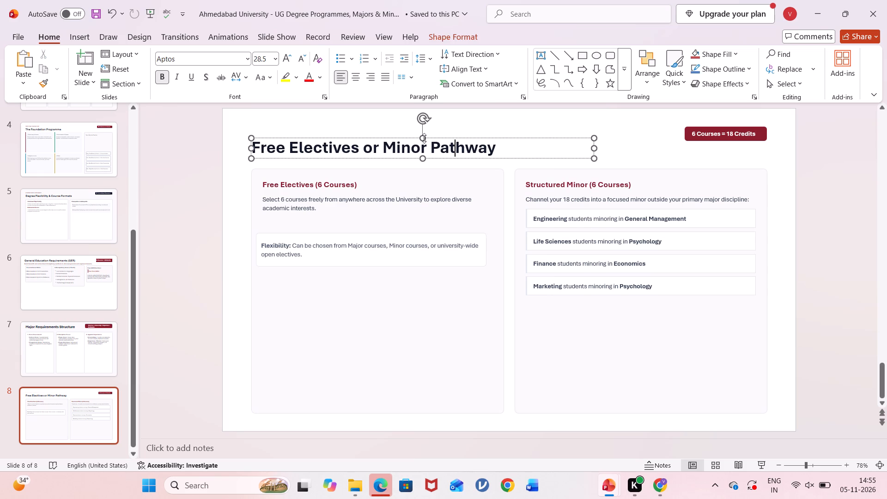
pyautogui.moveTo(428, 138); pyautogui.dragTo(425, 132)
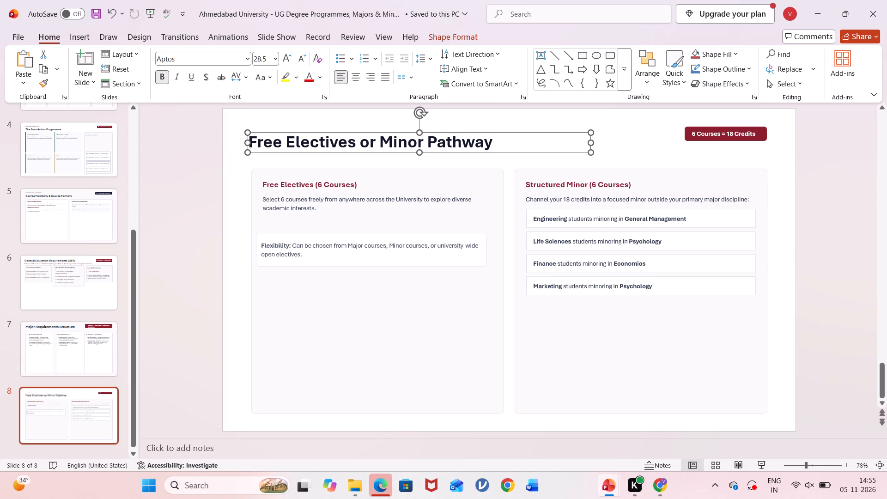
# Shorten the Free Electives and Structured Minor cards from the bottom to matching heights, ending just below the 'Marketing' row.
pyautogui.click(448, 299)
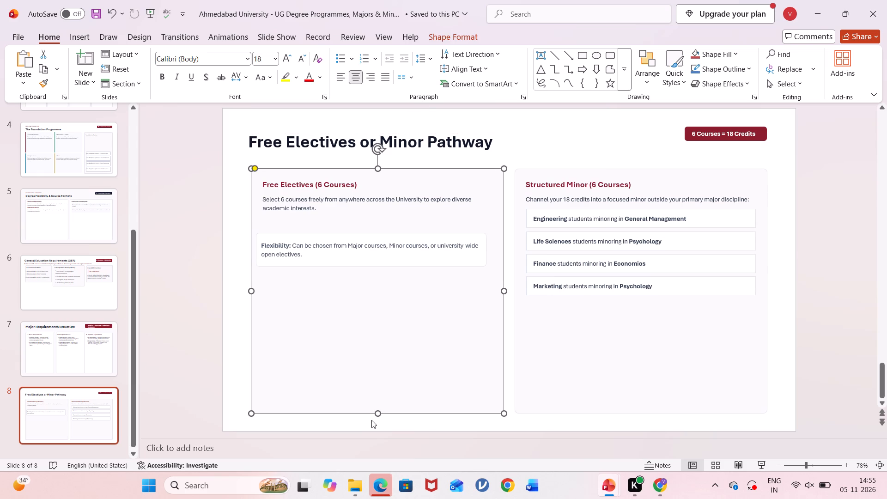
pyautogui.moveTo(377, 412); pyautogui.dragTo(379, 312)
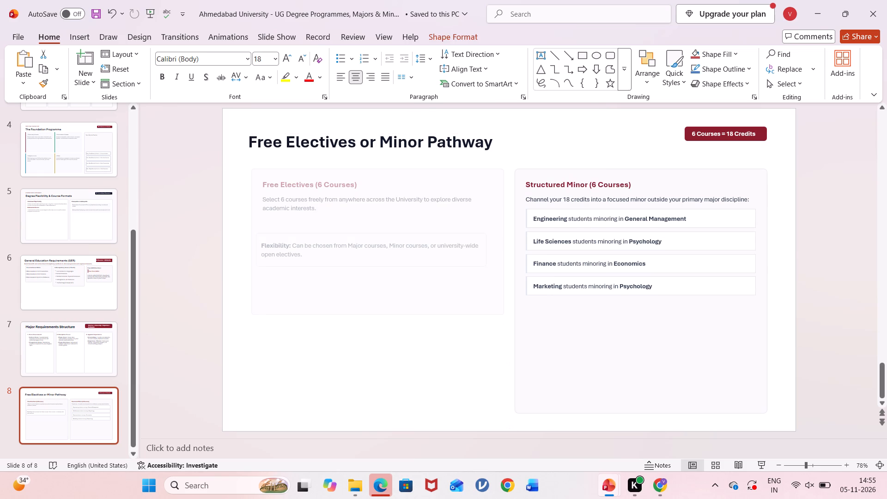
pyautogui.moveTo(379, 312); pyautogui.dragTo(378, 307)
pyautogui.click(650, 382)
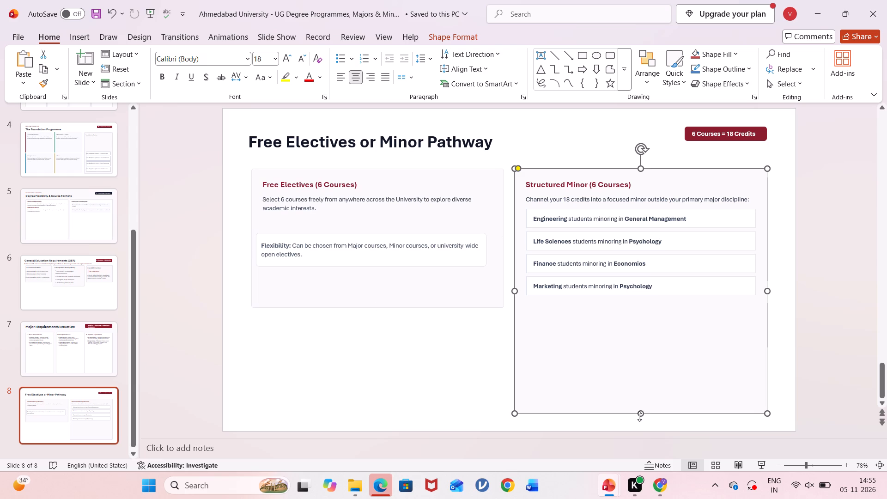
pyautogui.moveTo(639, 416); pyautogui.dragTo(620, 306)
pyautogui.click(461, 305)
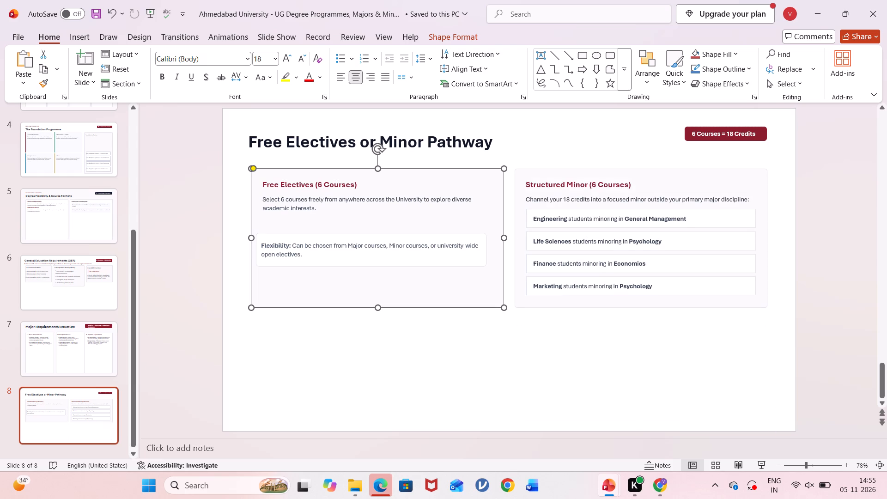
# Select both cards with all their contents and set the font size to 14.
pyautogui.moveTo(232, 153); pyautogui.dragTo(378, 269)
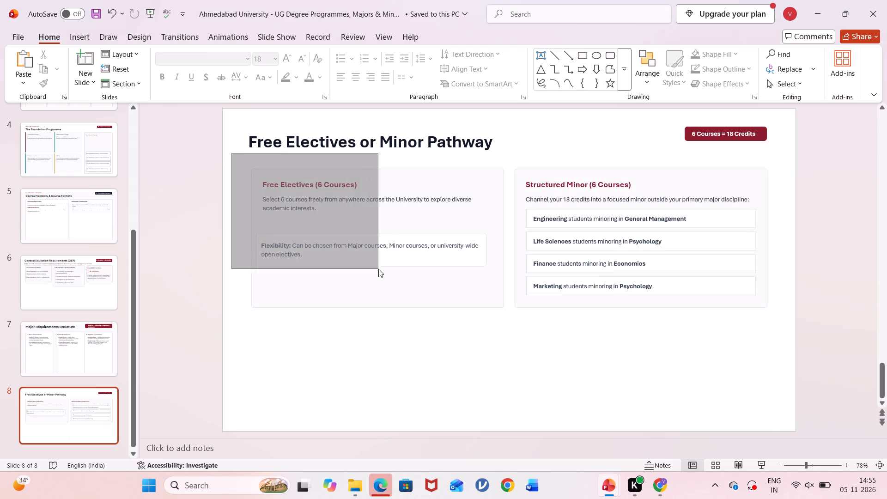
pyautogui.moveTo(378, 269); pyautogui.dragTo(789, 326)
pyautogui.hscroll(2, 387, 268)
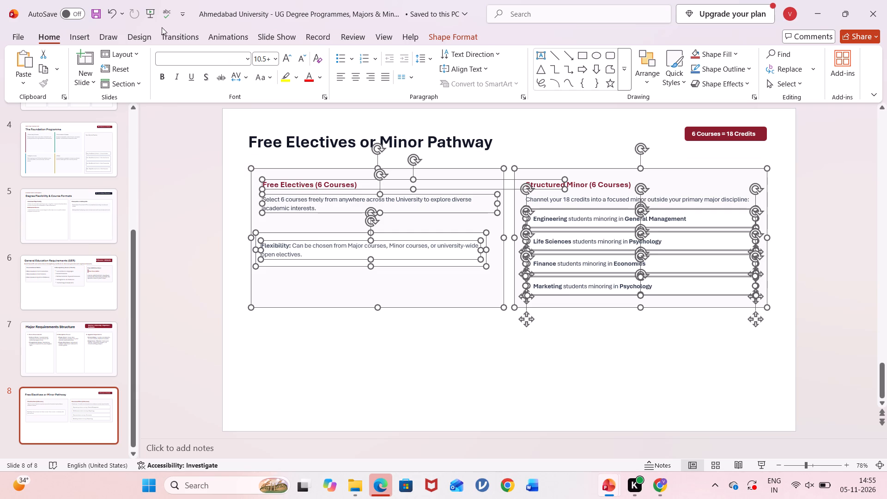
pyautogui.click(275, 55)
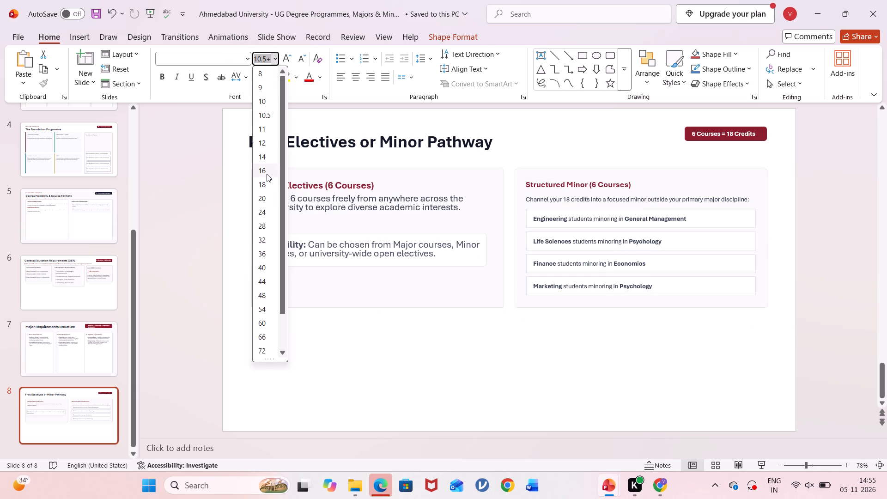
pyautogui.click(266, 150)
pyautogui.click(523, 154)
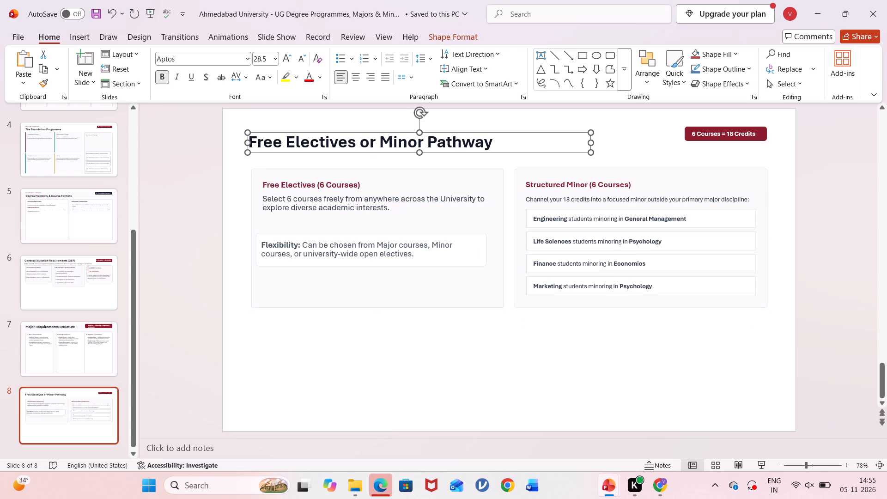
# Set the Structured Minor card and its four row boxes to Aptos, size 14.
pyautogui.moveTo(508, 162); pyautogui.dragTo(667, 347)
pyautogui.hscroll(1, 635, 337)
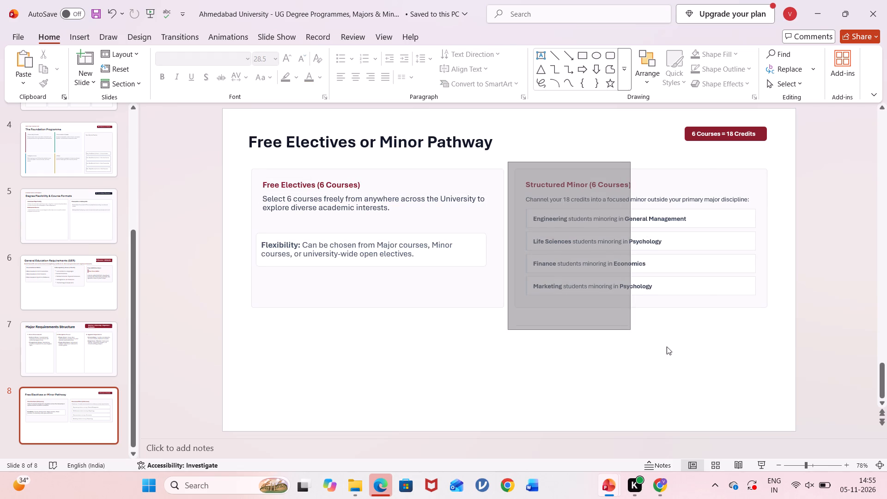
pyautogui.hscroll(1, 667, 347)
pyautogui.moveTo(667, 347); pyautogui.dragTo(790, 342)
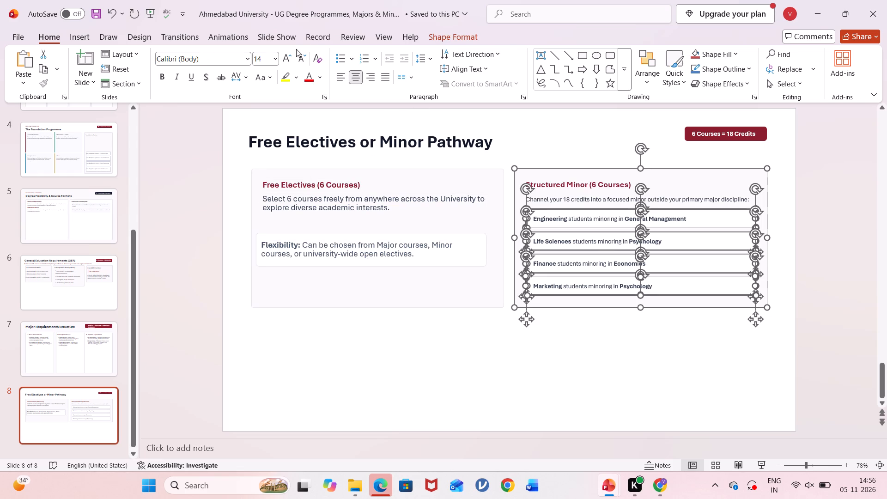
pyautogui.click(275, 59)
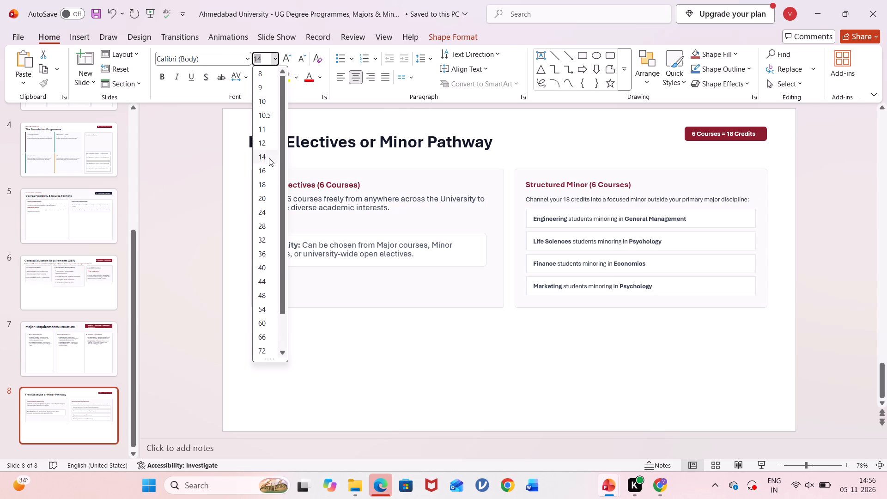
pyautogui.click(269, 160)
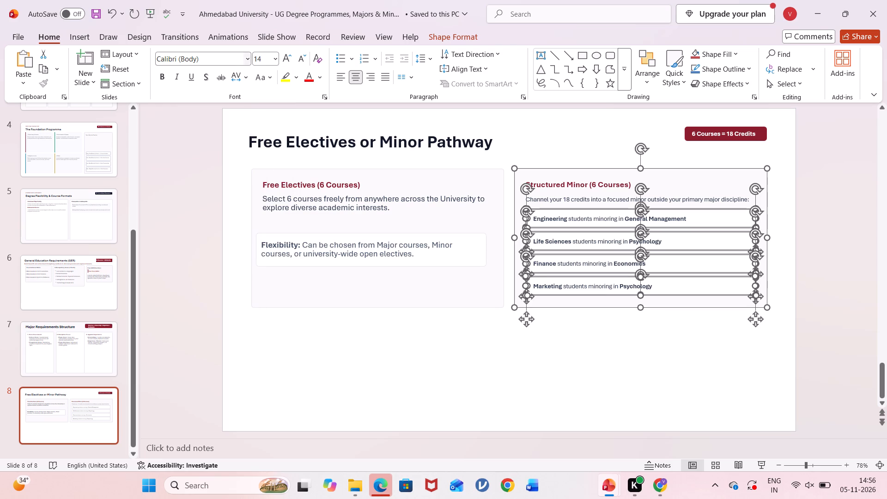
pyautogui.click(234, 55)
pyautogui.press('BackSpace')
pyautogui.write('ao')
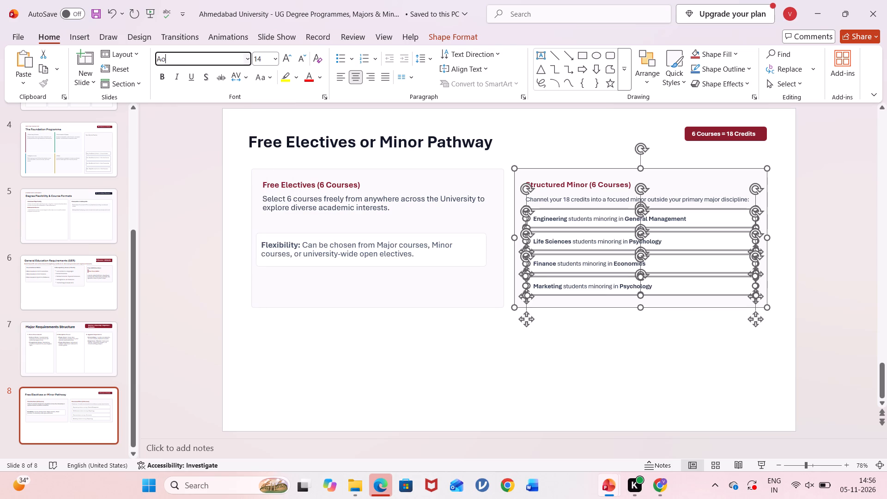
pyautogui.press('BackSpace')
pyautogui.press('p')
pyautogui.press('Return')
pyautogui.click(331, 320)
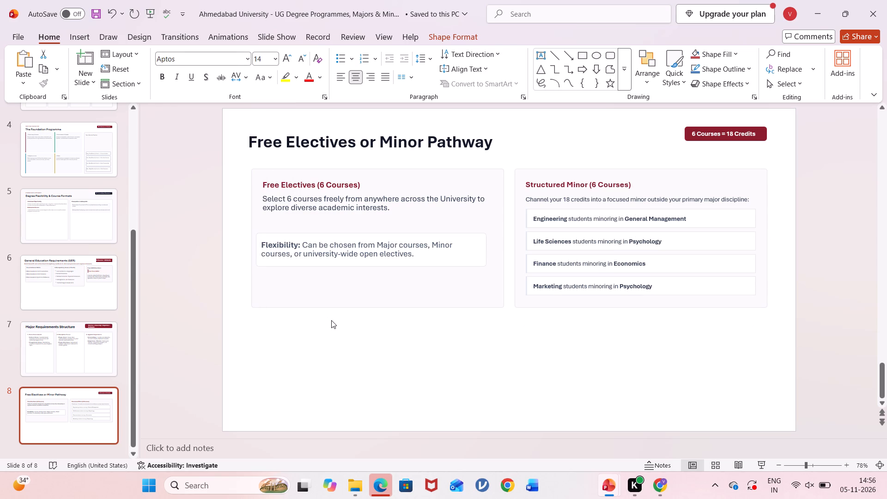
# Set the text throughout both the Free Electives and Structured Minor cards to Aptos, size 14.
pyautogui.click(247, 162)
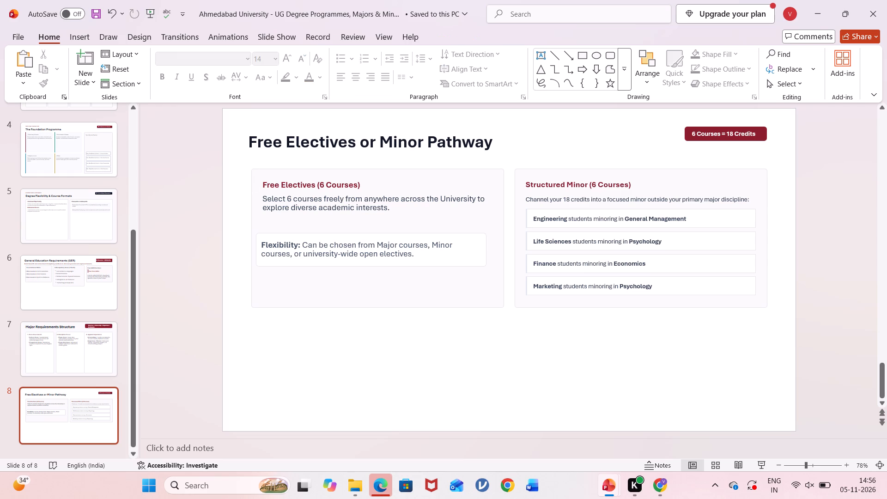
pyautogui.click(244, 155)
pyautogui.moveTo(240, 161); pyautogui.dragTo(771, 391)
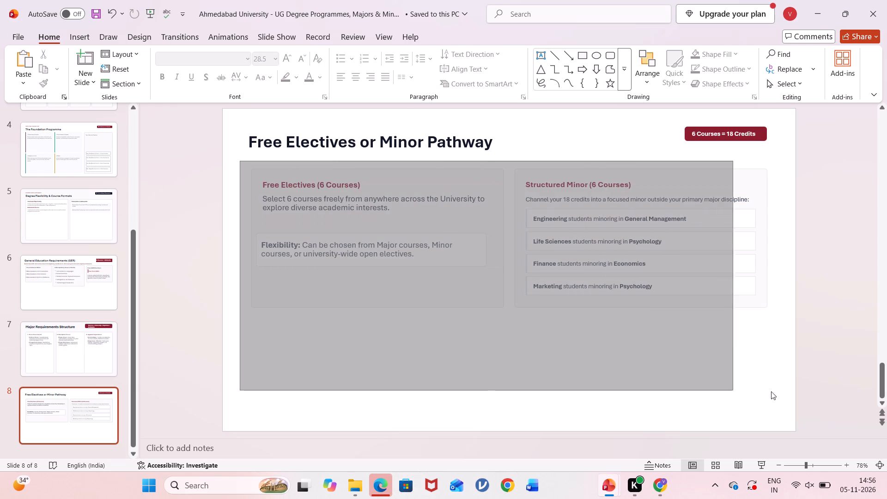
pyautogui.moveTo(771, 391); pyautogui.dragTo(818, 389)
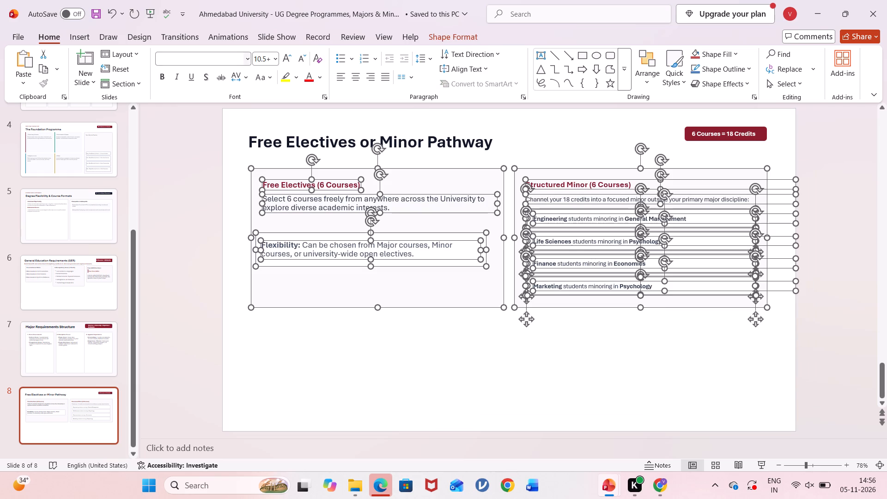
pyautogui.click(247, 62)
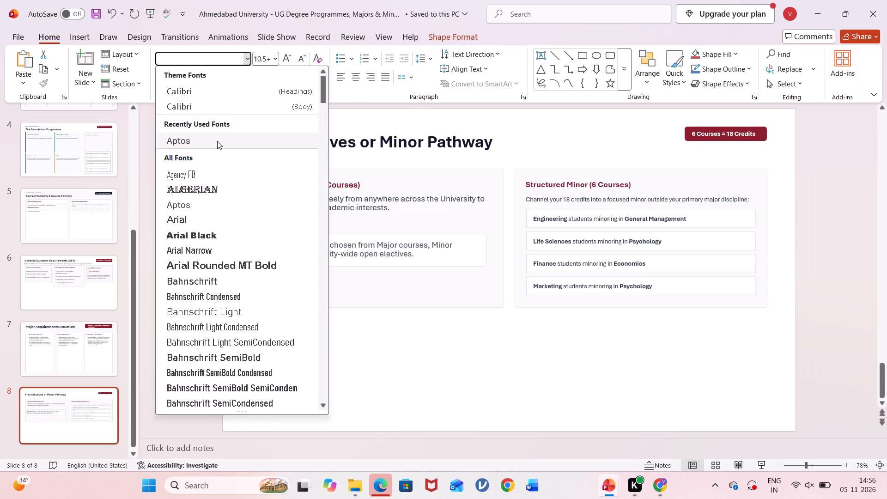
pyautogui.click(217, 141)
pyautogui.click(272, 61)
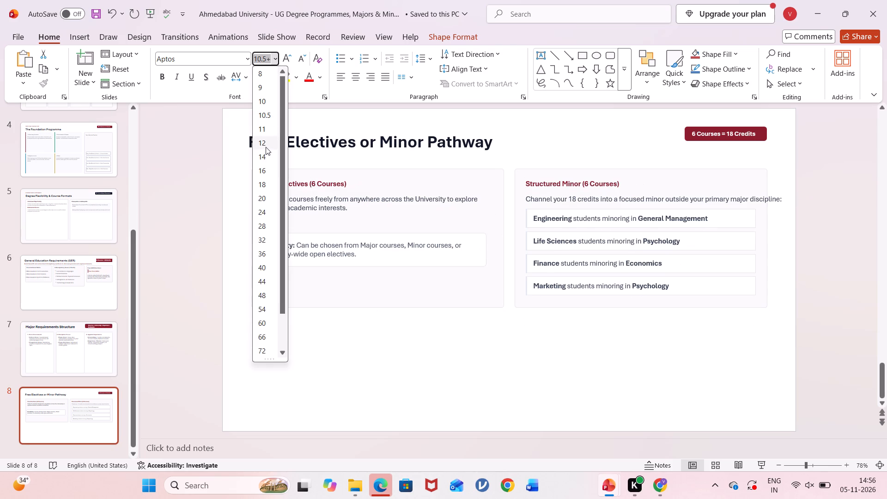
pyautogui.click(265, 158)
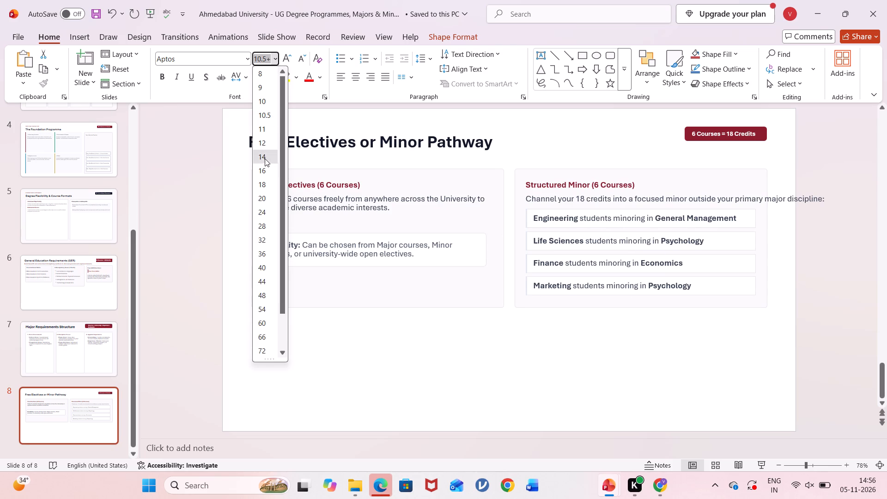
pyautogui.click(494, 382)
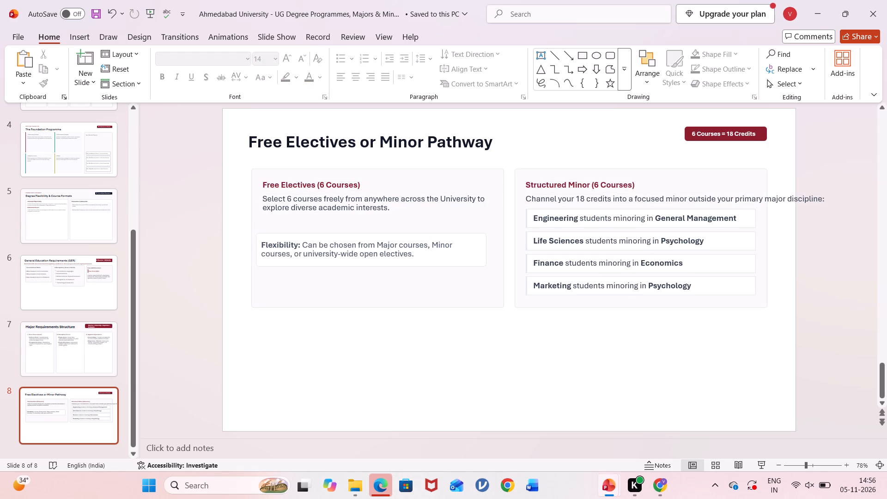
# Shift the 'Channel your 18 credits' text slightly up and left, and narrow its box to wrap within the Structured Minor card.
pyautogui.click(608, 203)
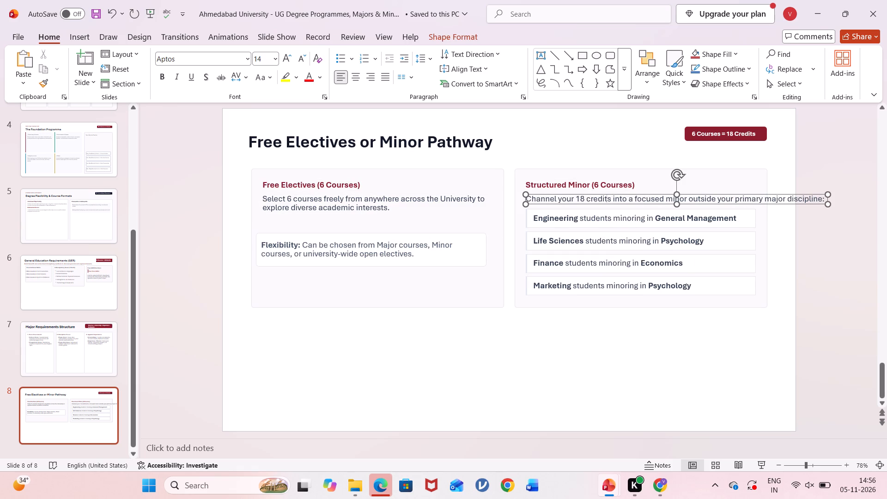
pyautogui.moveTo(680, 193); pyautogui.dragTo(679, 193)
pyautogui.moveTo(679, 193); pyautogui.dragTo(674, 192)
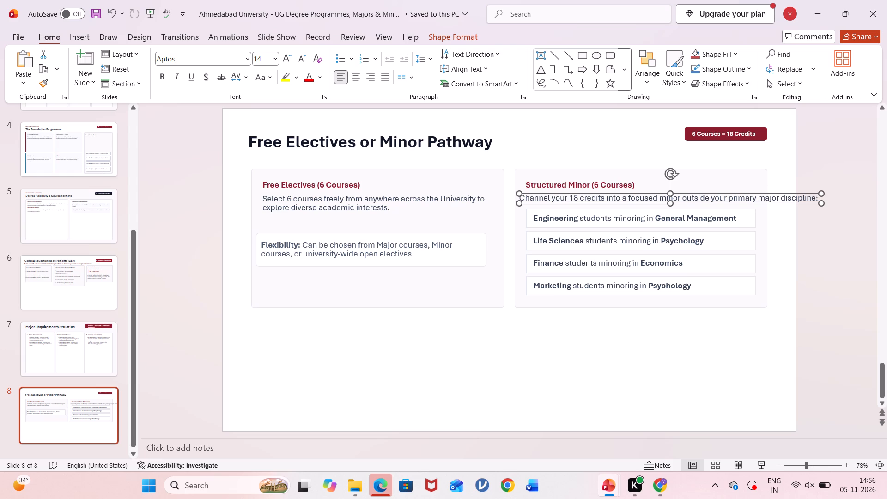
pyautogui.moveTo(823, 195); pyautogui.dragTo(782, 191)
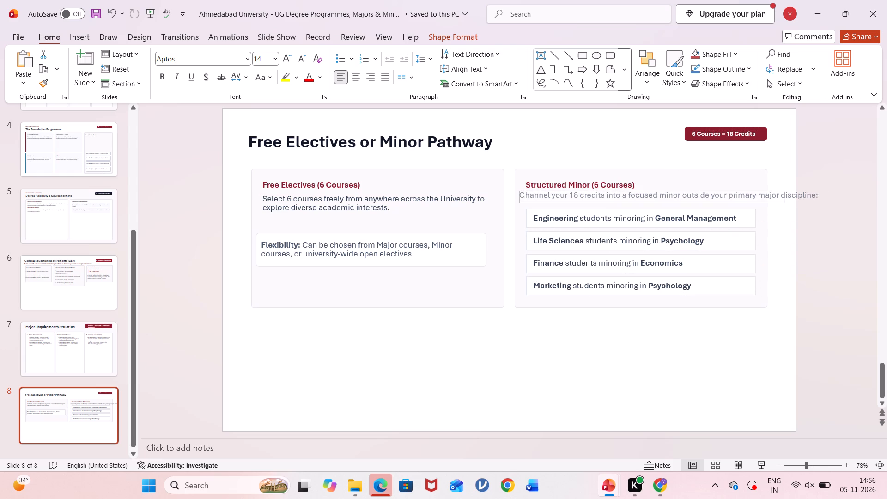
pyautogui.moveTo(782, 191); pyautogui.dragTo(764, 191)
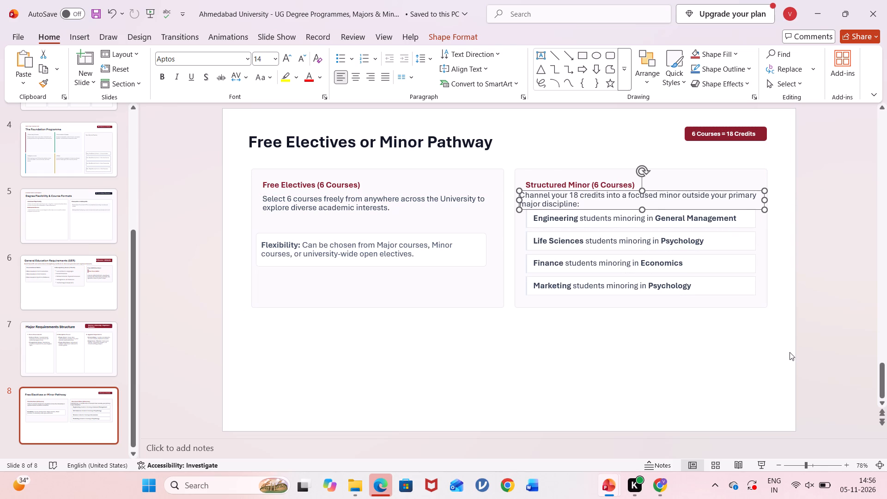
pyautogui.click(790, 352)
# Move the 'Structured Minor (6 Courses)' heading slightly up and left, aligned with the description's left edge.
pyautogui.click(628, 183)
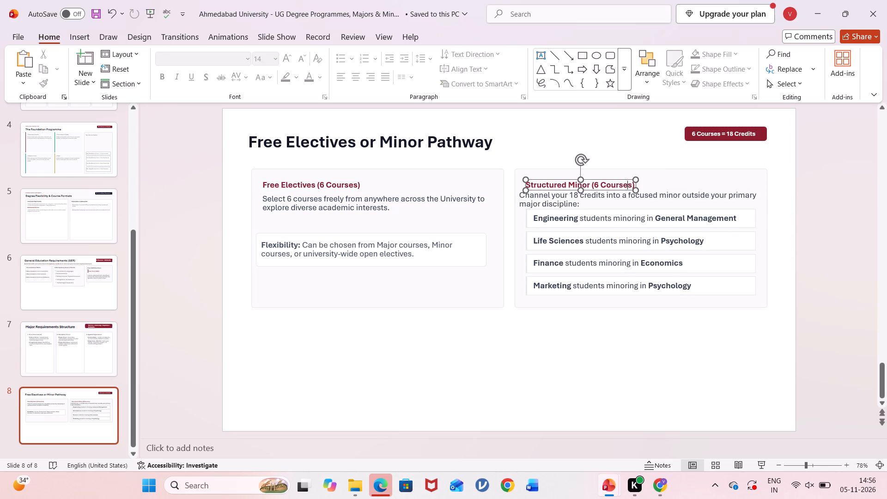
pyautogui.moveTo(584, 180); pyautogui.dragTo(580, 176)
pyautogui.click(600, 391)
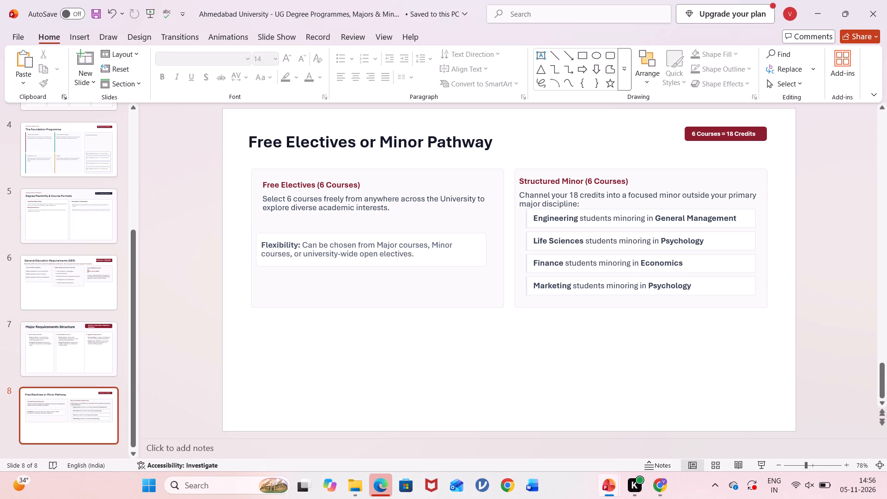
# Show slide 8 full screen and capture a screenshot from its title down to just below both cards.
pyautogui.click(762, 464)
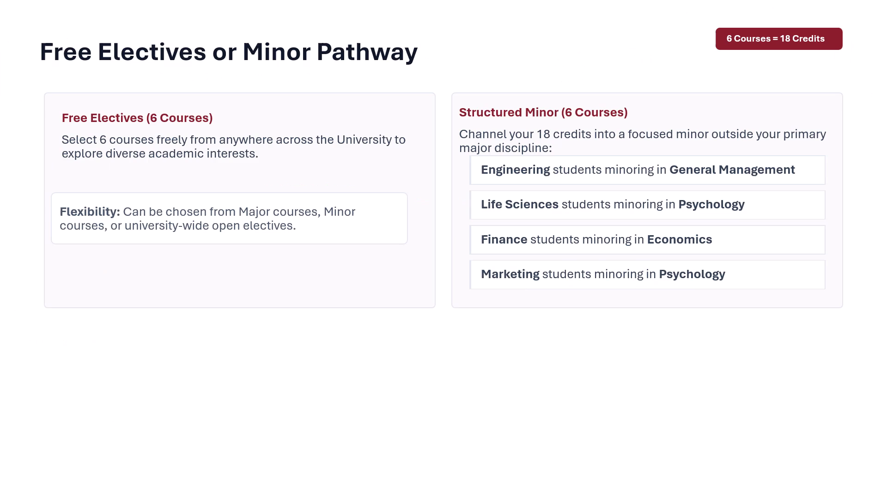
pyautogui.press('Print')
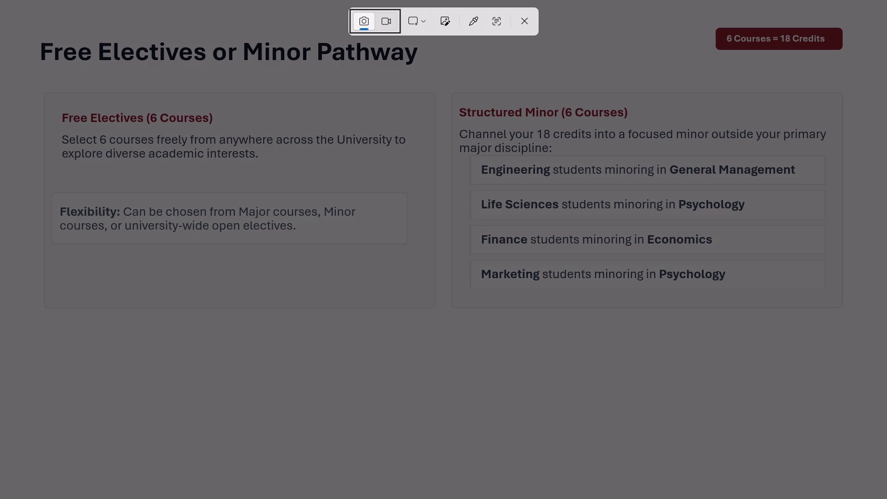
pyautogui.click(34, 31)
pyautogui.moveTo(29, 18); pyautogui.dragTo(825, 295)
pyautogui.hscroll(5, 327, 357)
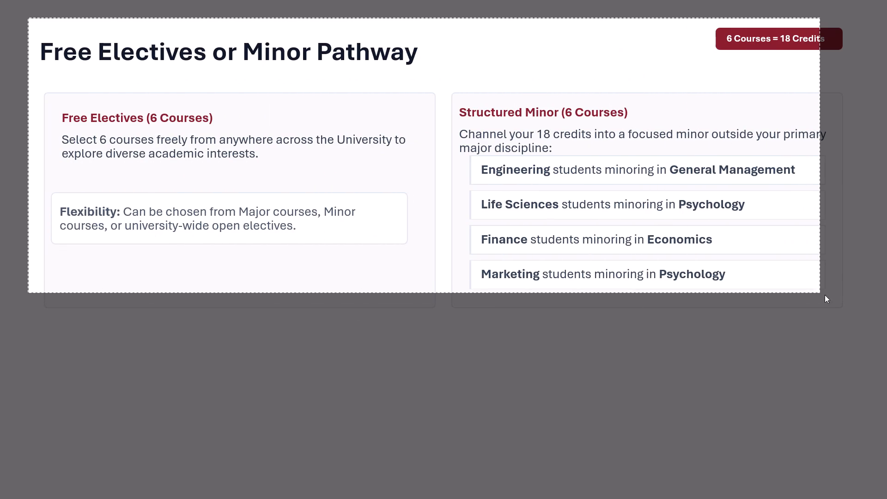
pyautogui.moveTo(825, 295); pyautogui.dragTo(872, 324)
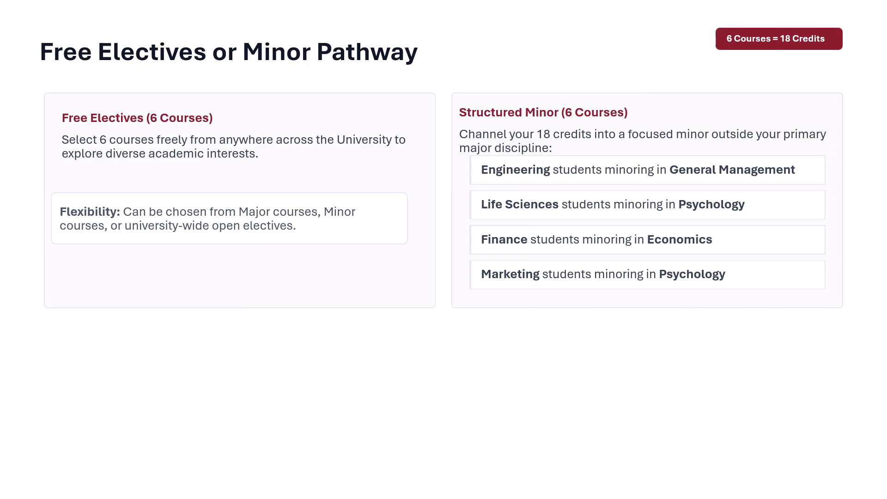
pyautogui.press('Escape')
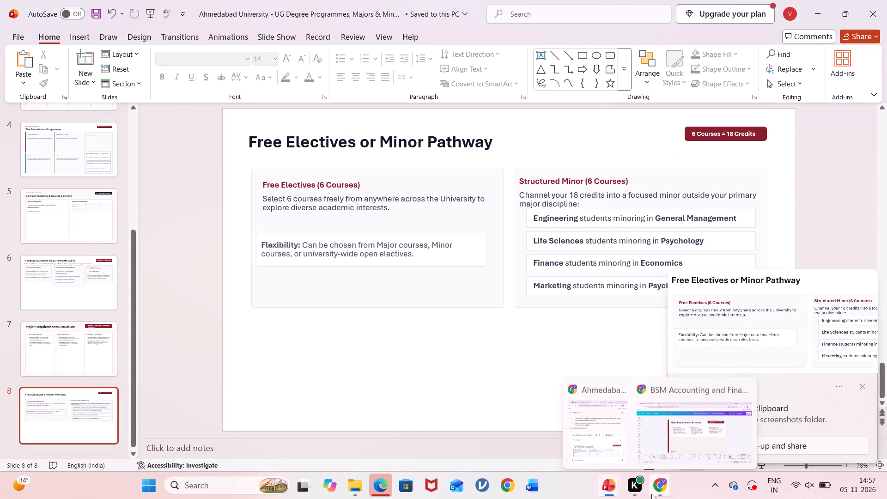
# Switch to the Canva presentation and paste the screenshot on page 14, placing it below the Major Requirements columns.
pyautogui.click(679, 437)
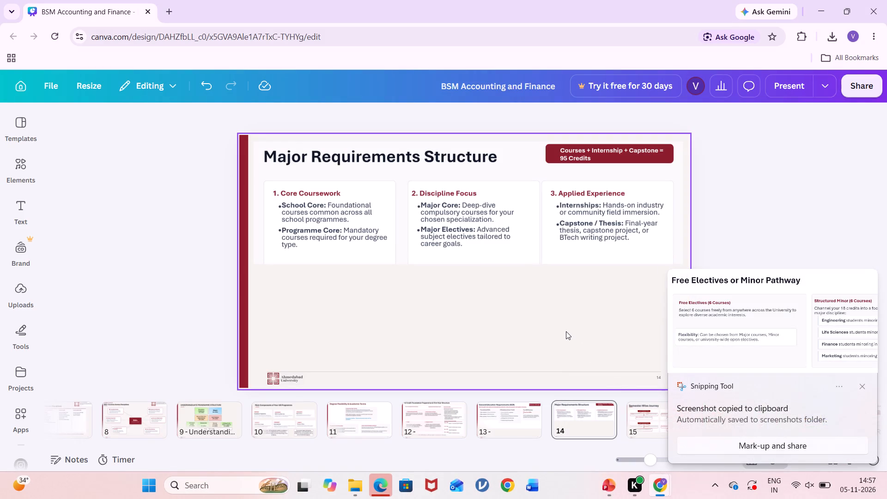
pyautogui.click(566, 331)
pyautogui.hotkey('ctrl', 'v')
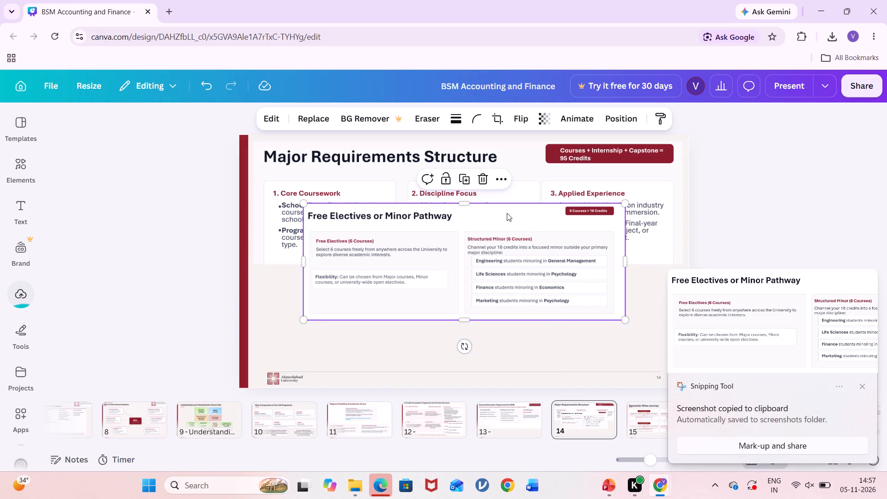
pyautogui.moveTo(507, 213); pyautogui.dragTo(462, 262)
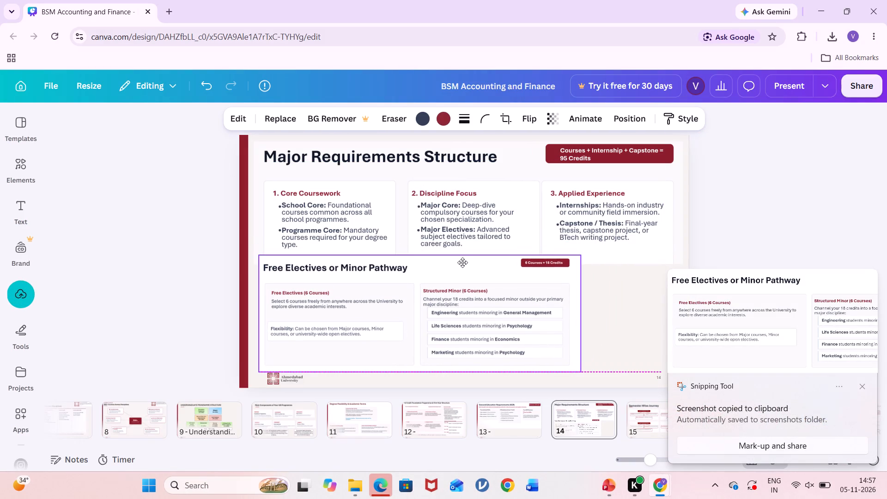
pyautogui.moveTo(462, 262); pyautogui.dragTo(464, 262)
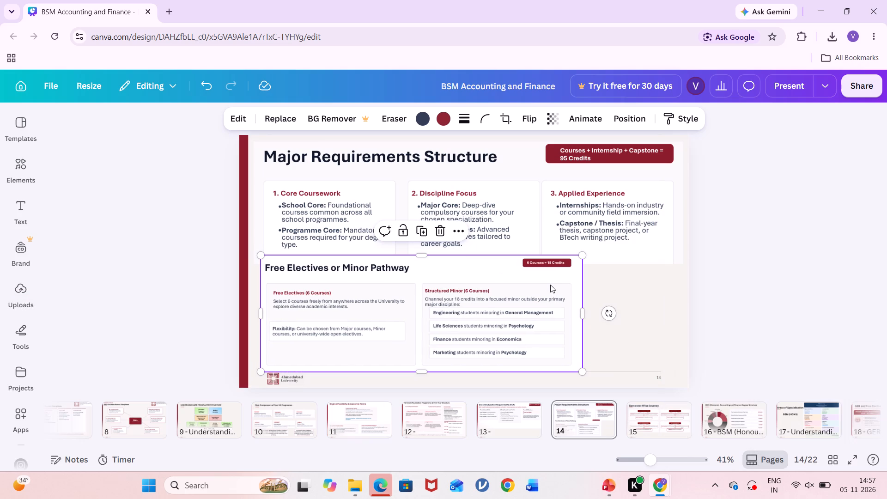
# Duplicate page 14 with the Major Requirements and Free Electives screenshots.
pyautogui.click(657, 423)
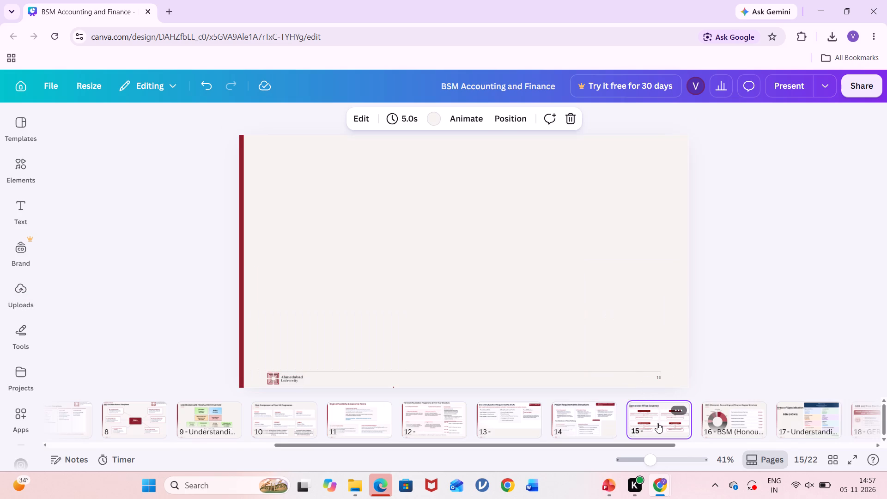
pyautogui.click(577, 420)
pyautogui.click(600, 410)
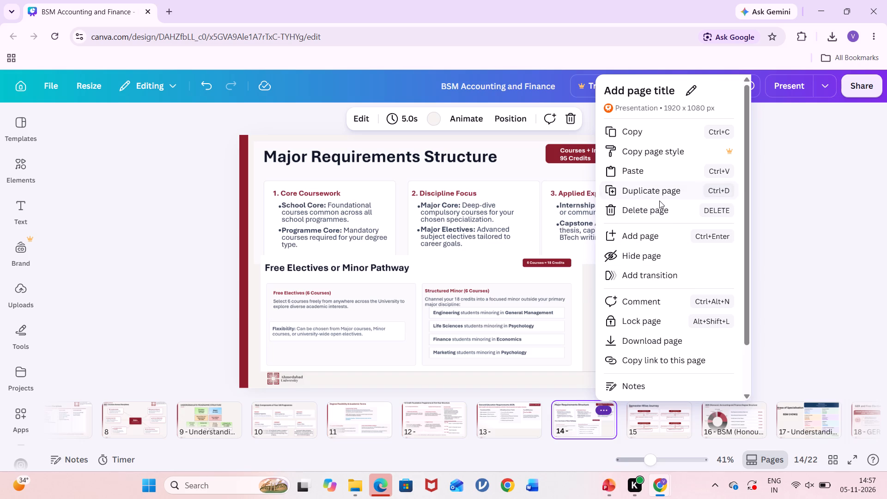
pyautogui.click(659, 200)
pyautogui.click(659, 192)
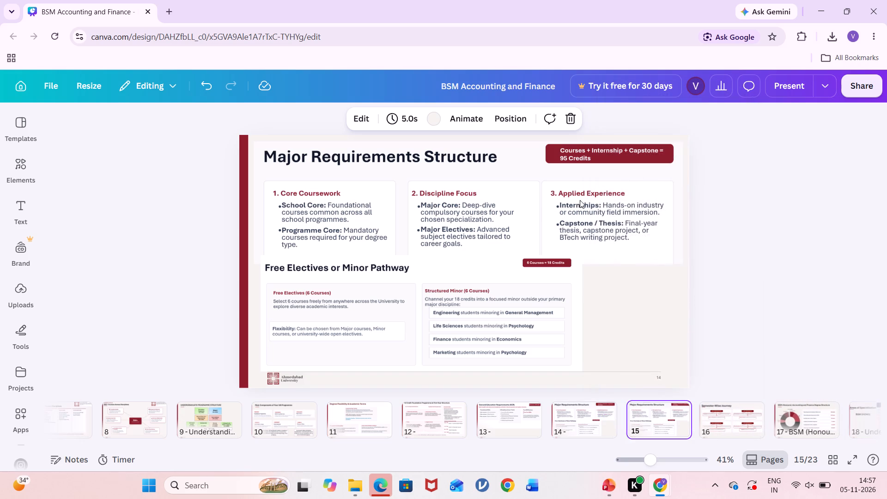
# Delete the 'Major Requirements Structure' screenshot from the duplicated page 15.
pyautogui.click(545, 208)
pyautogui.click(487, 294)
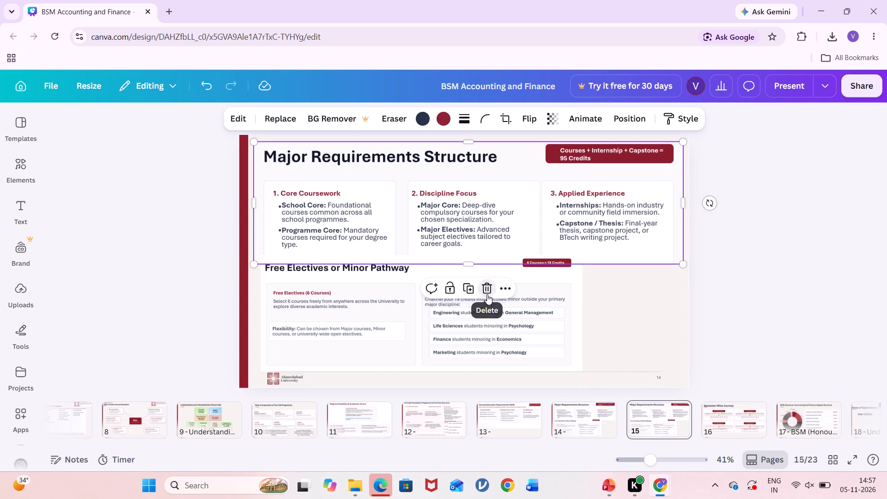
# Move the 'Free Electives or Minor Pathway' screenshot up to the top of page 15, beside the maroon side bar.
pyautogui.moveTo(486, 272); pyautogui.dragTo(485, 217)
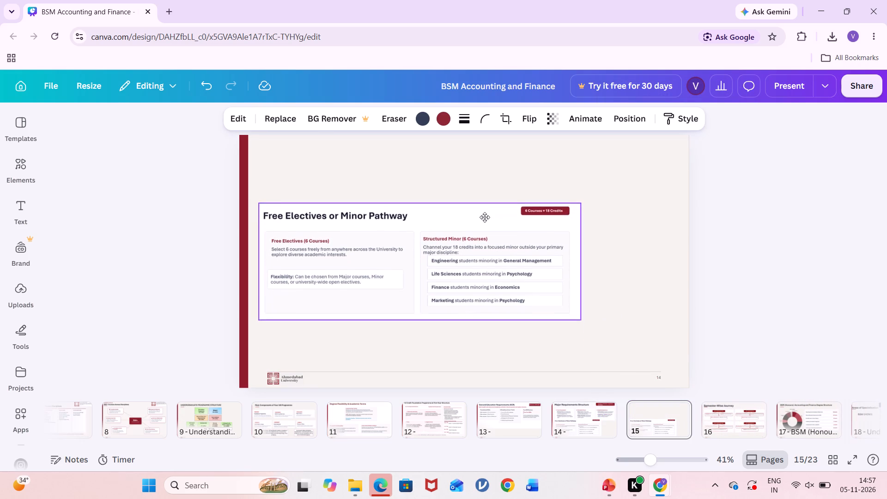
pyautogui.moveTo(485, 217); pyautogui.dragTo(481, 162)
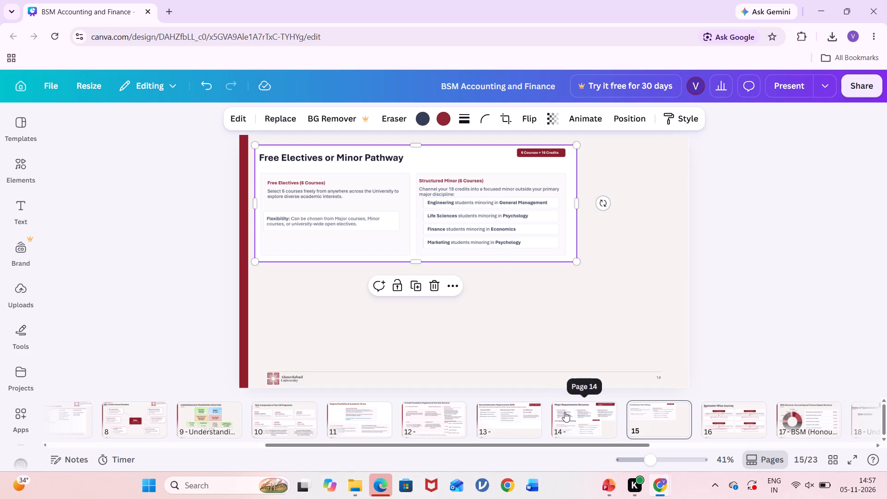
# Delete the 'Free Electives or Minor Pathway' screenshot from page 14.
pyautogui.click(565, 412)
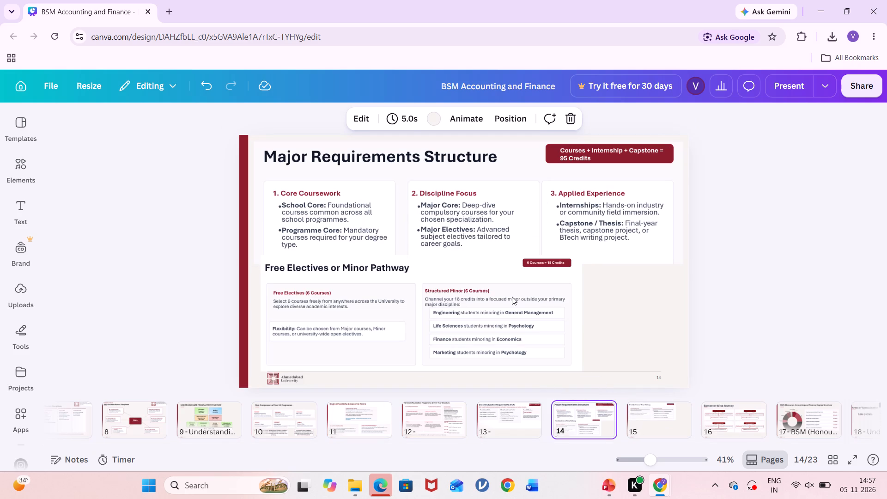
pyautogui.click(512, 297)
pyautogui.click(442, 228)
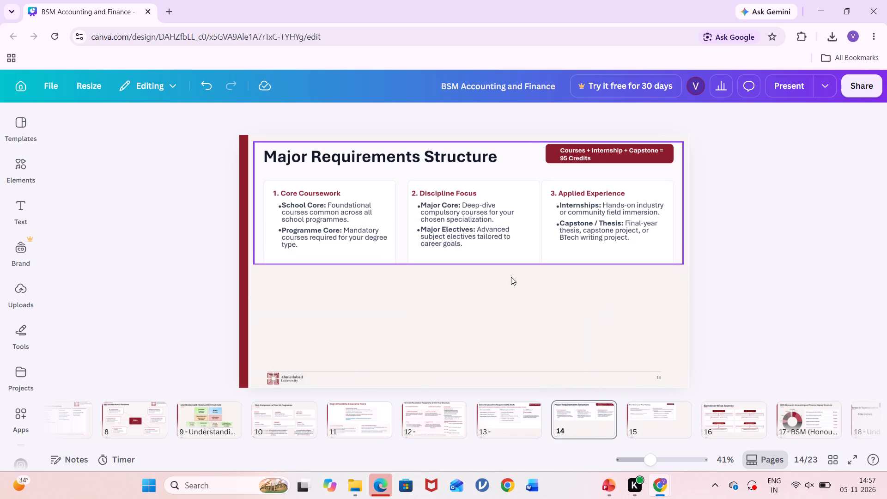
# Align the Free Electives screenshot on page 15 near the maroon bar and enlarge it to reach the page's right edge.
pyautogui.click(662, 414)
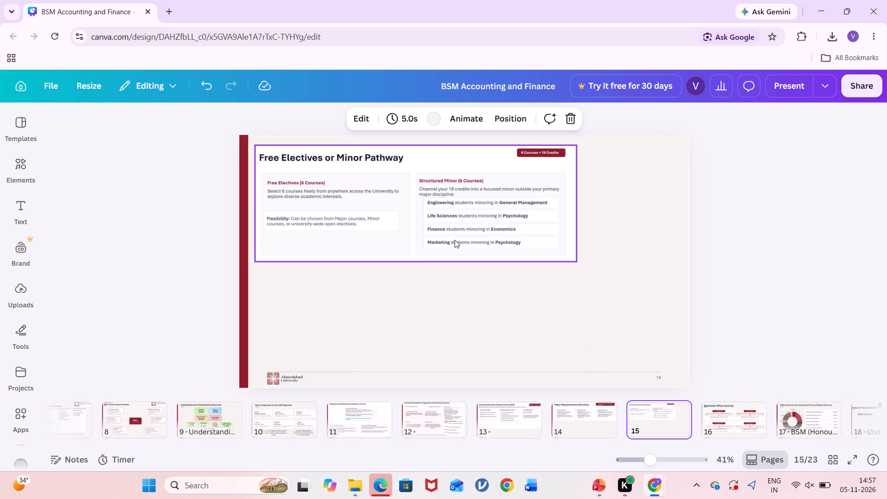
pyautogui.click(455, 240)
pyautogui.click(441, 168)
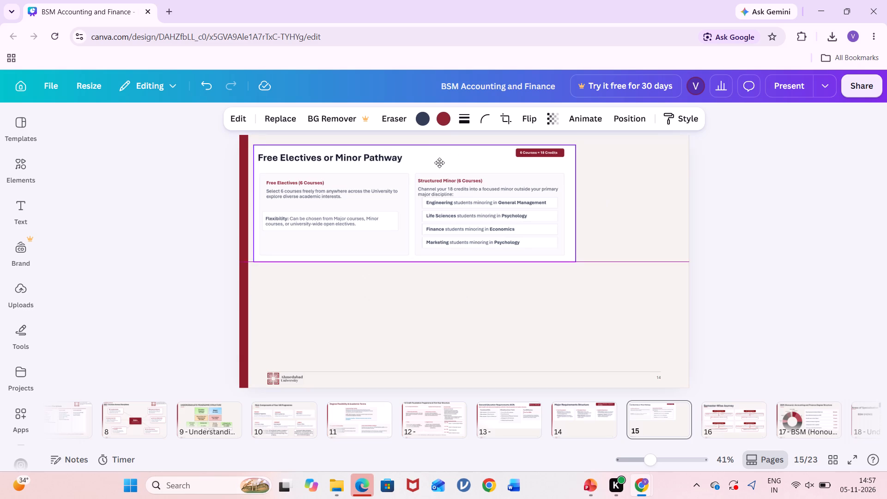
pyautogui.moveTo(573, 264); pyautogui.dragTo(671, 353)
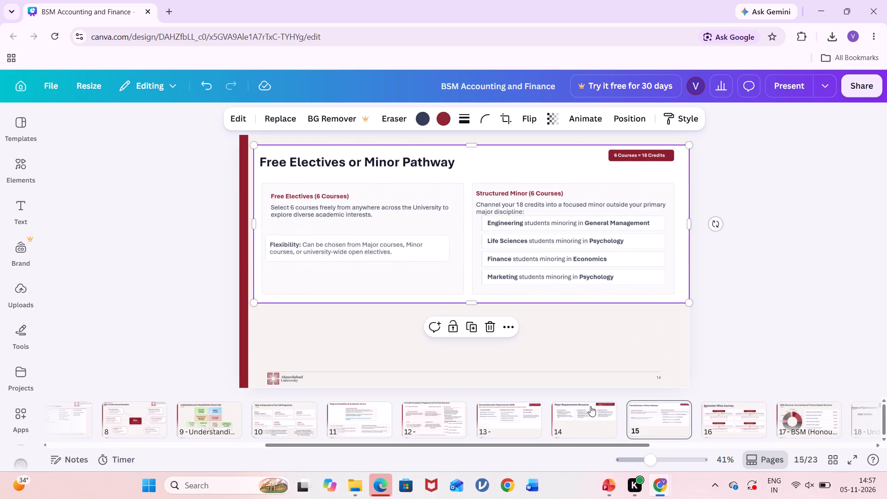
# On page 14, shift the 'Major Requirements Structure' screenshot against the maroon bar and enlarge it to the page's right edge.
pyautogui.click(591, 412)
pyautogui.click(463, 264)
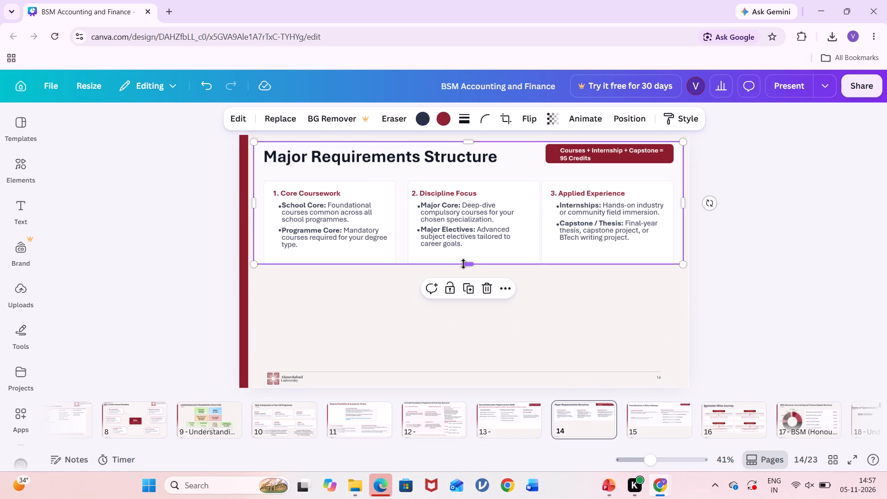
pyautogui.click(473, 164)
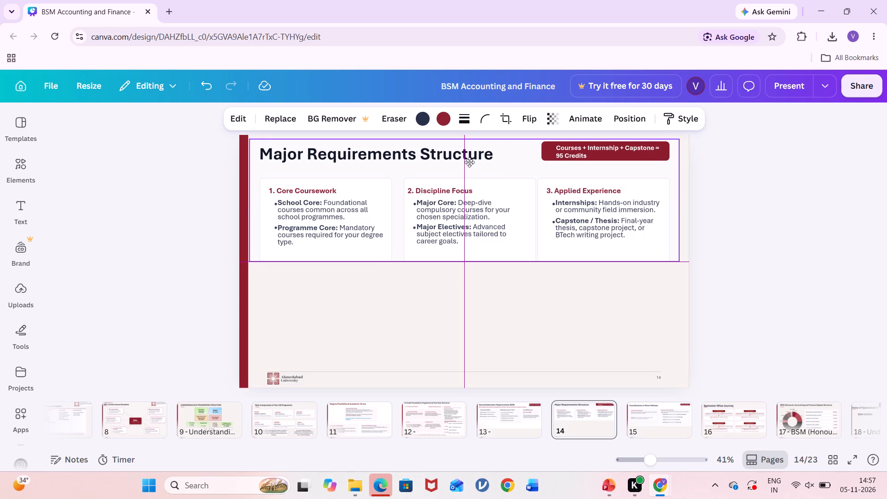
pyautogui.moveTo(676, 264); pyautogui.dragTo(683, 271)
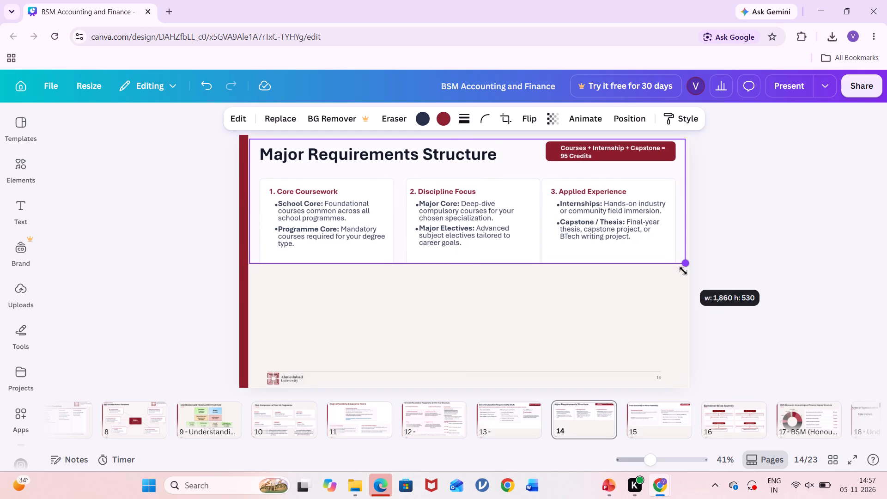
pyautogui.moveTo(683, 271); pyautogui.dragTo(685, 273)
pyautogui.click(798, 353)
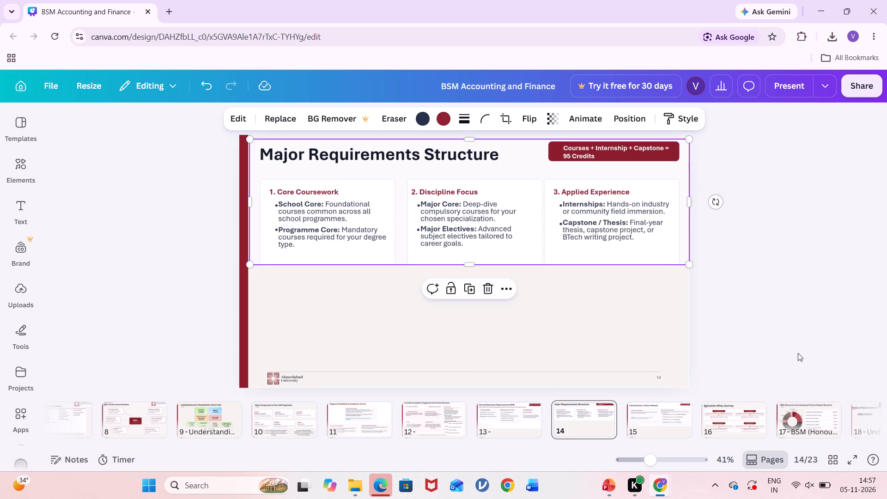
pyautogui.click(643, 422)
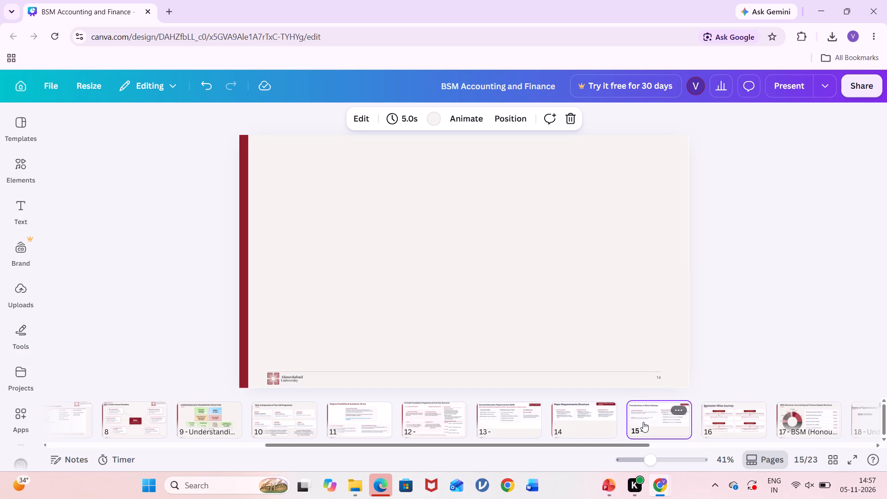
# Check the layout of the enlarged screenshots on pages 14 and 15 against page 13.
pyautogui.hscroll(-2, 643, 422)
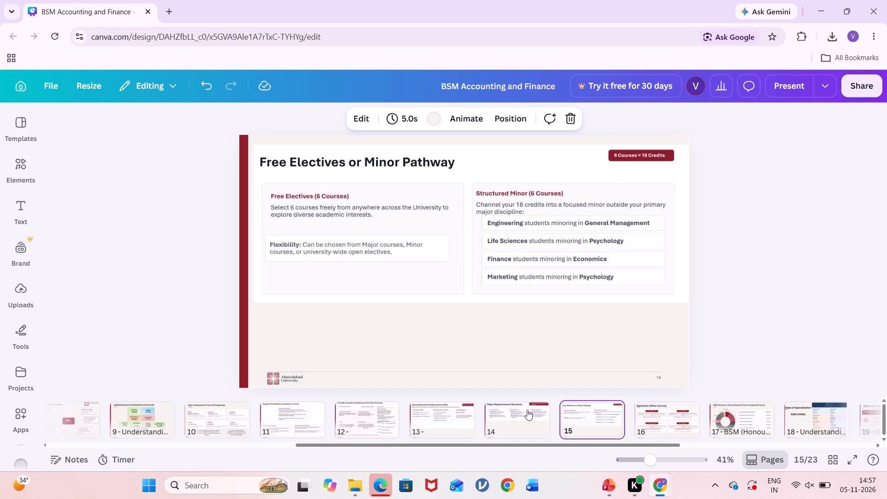
pyautogui.click(458, 428)
pyautogui.click(530, 416)
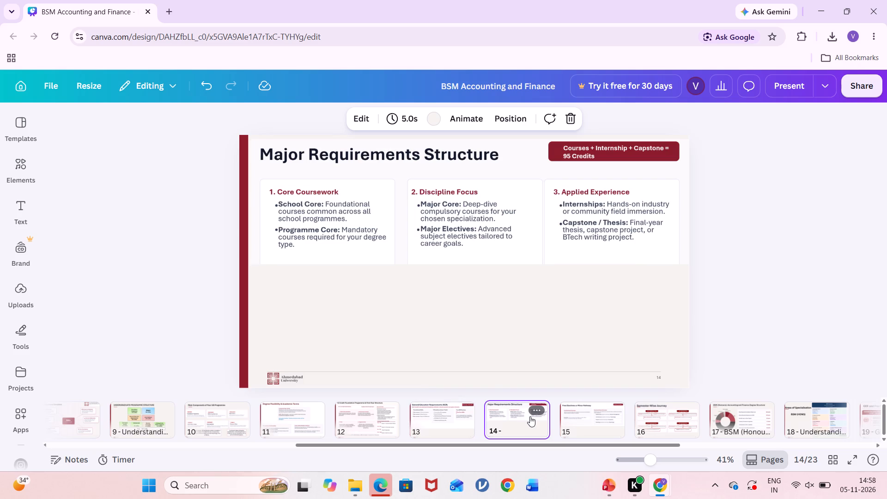
pyautogui.click(614, 413)
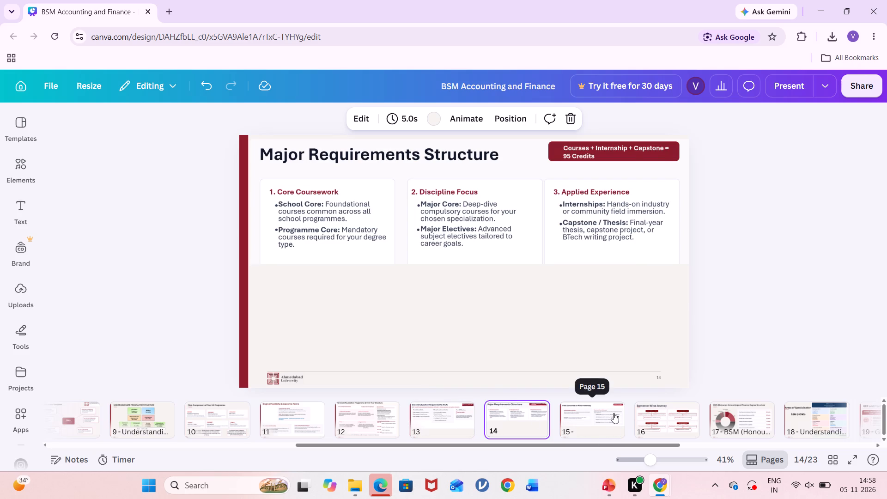
pyautogui.click(503, 417)
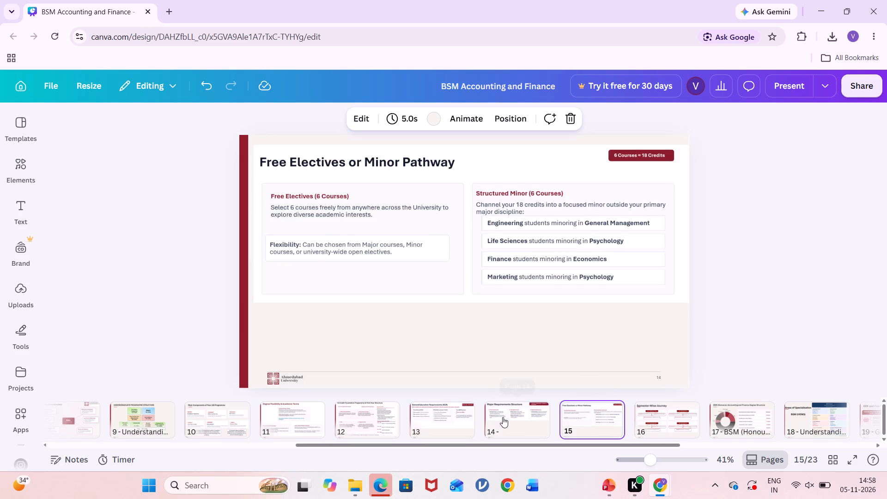
# Open a new browser tab ready for a Google search.
pyautogui.click(169, 9)
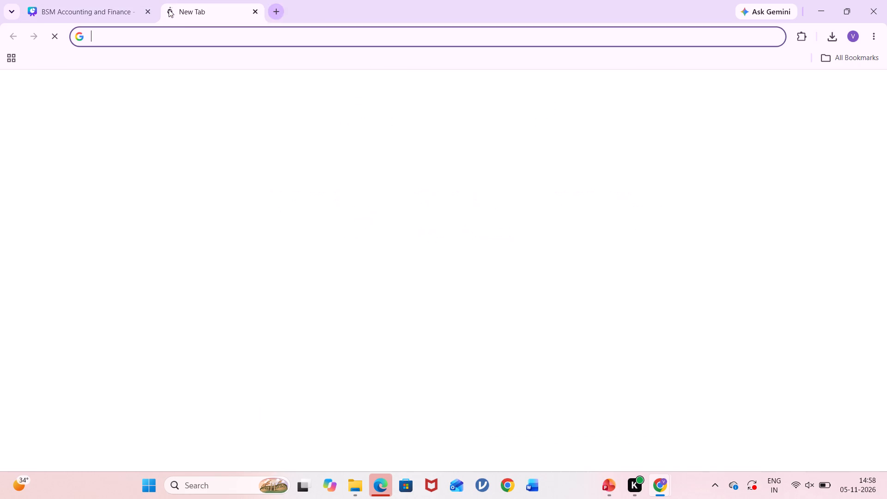
pyautogui.click(358, 233)
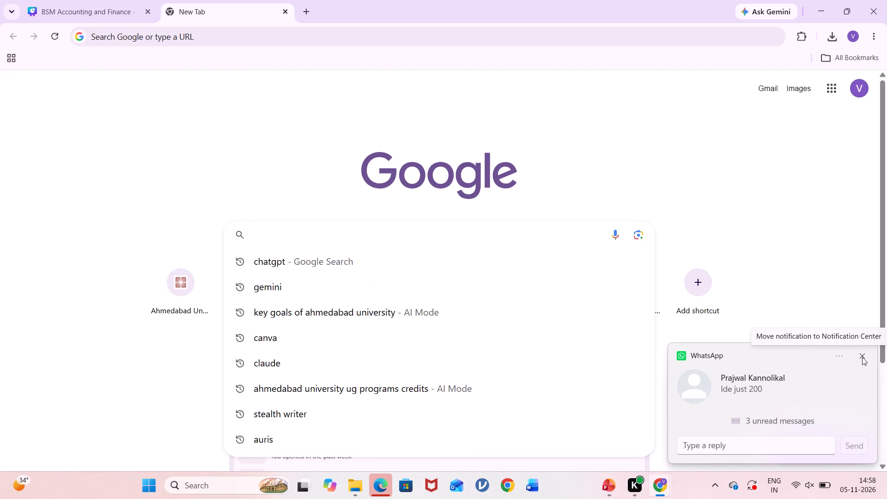
# Turn off all notifications for WhatsApp from its notification's options.
pyautogui.click(838, 355)
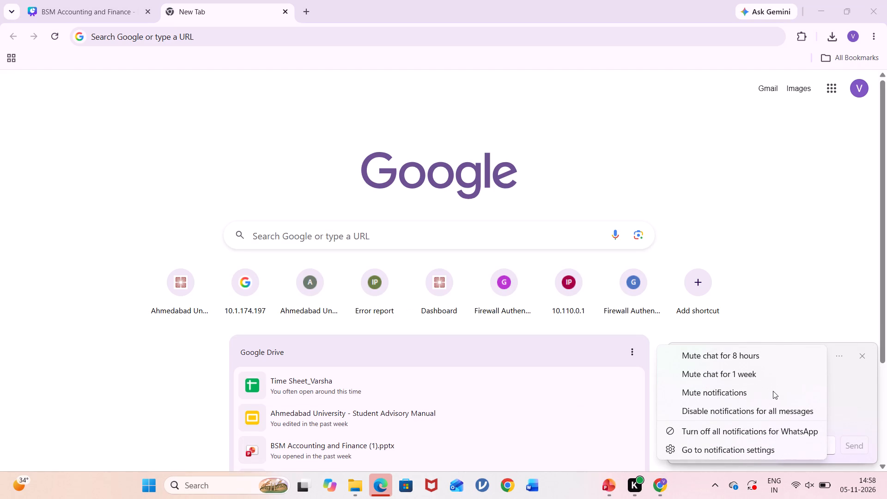
pyautogui.click(765, 429)
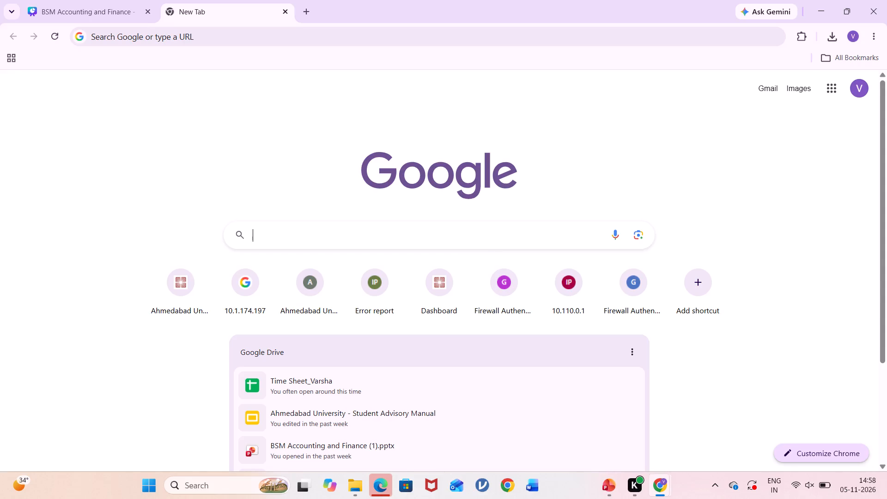
# Enter "ahmedabad" as the beginning of a Google search query, using the suggested city name.
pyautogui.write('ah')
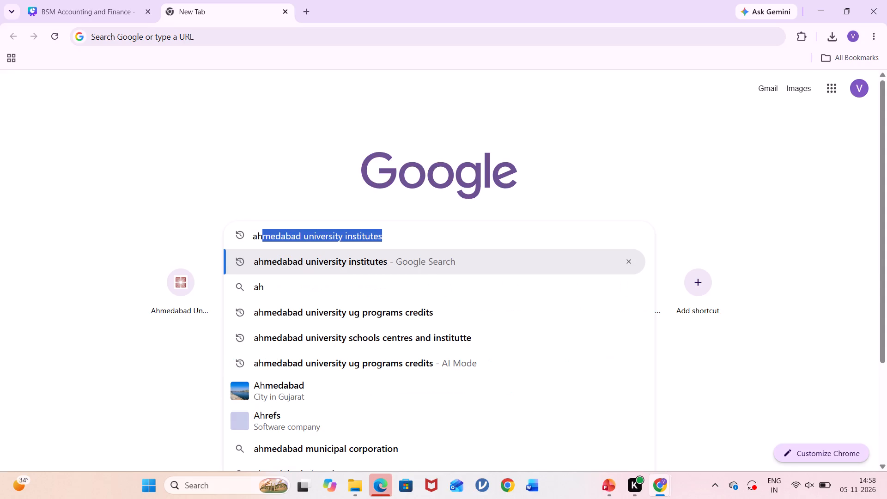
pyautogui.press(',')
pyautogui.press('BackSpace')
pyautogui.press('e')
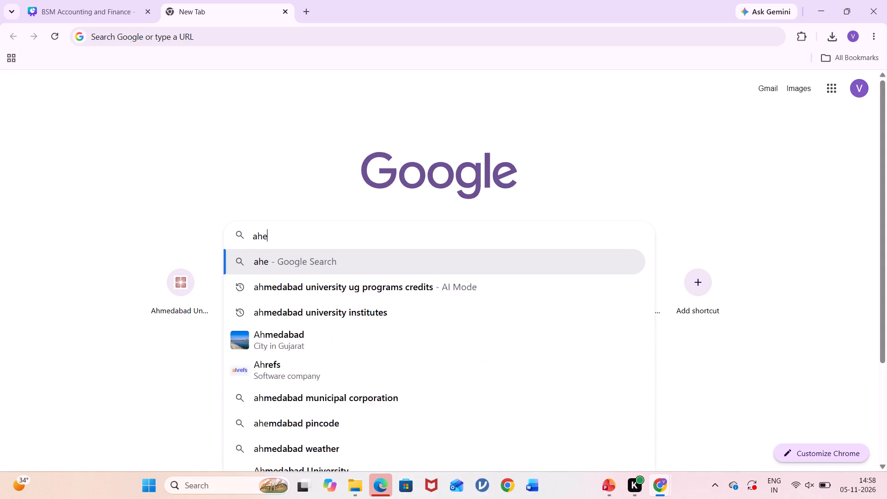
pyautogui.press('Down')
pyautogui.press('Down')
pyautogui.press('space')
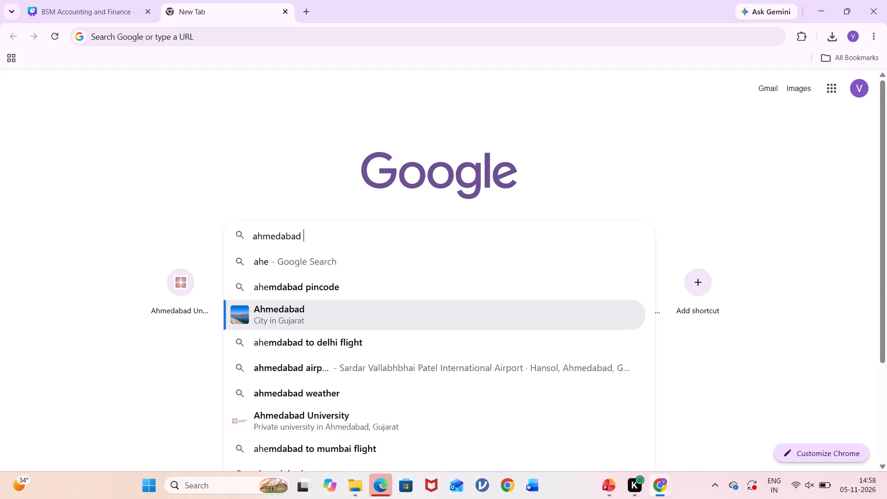
# Search Google for 'ahmedabad university major requirements' and open Ahmedabad University's Majors page.
pyautogui.write('u')
pyautogui.write('niversity major')
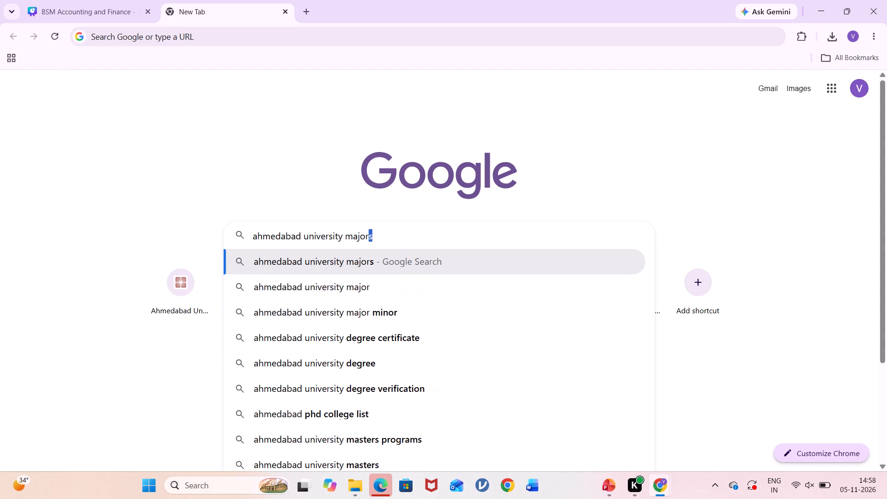
pyautogui.press('space')
pyautogui.write('requi')
pyautogui.press('Down')
pyautogui.press('Down')
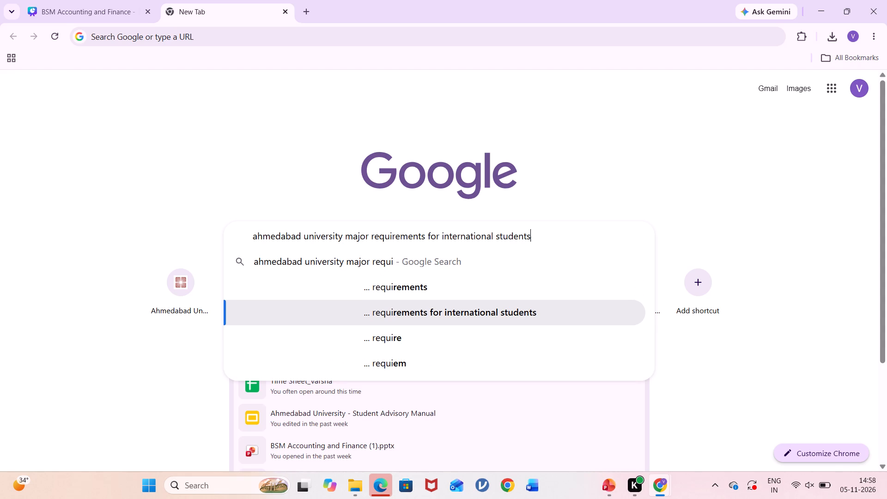
pyautogui.press('Up')
pyautogui.press('Return')
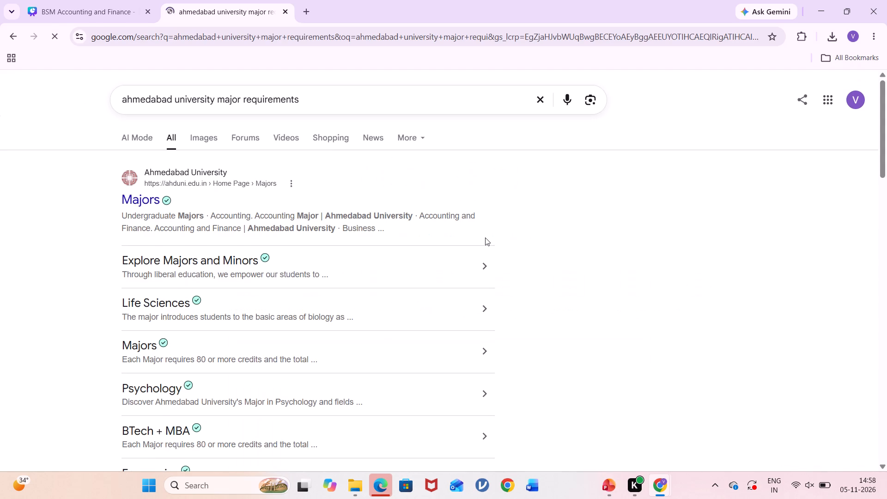
pyautogui.click(161, 202)
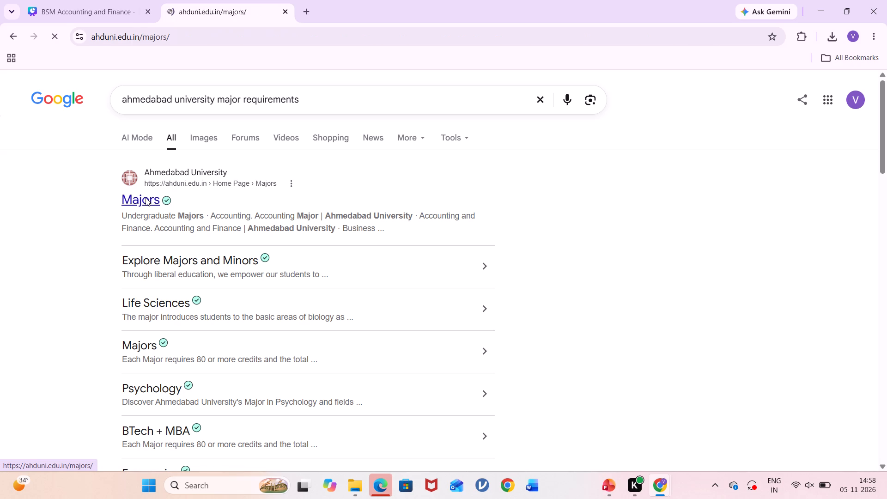
# Copy the Majors page's web address and paste it on Canva page 14, placing it just above the footer logo.
pyautogui.click(155, 34)
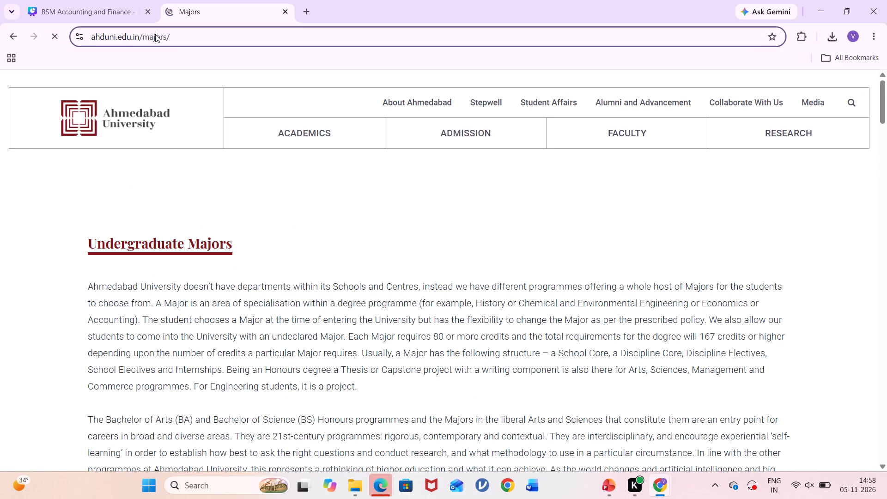
pyautogui.hotkey('ctrl', 'v')
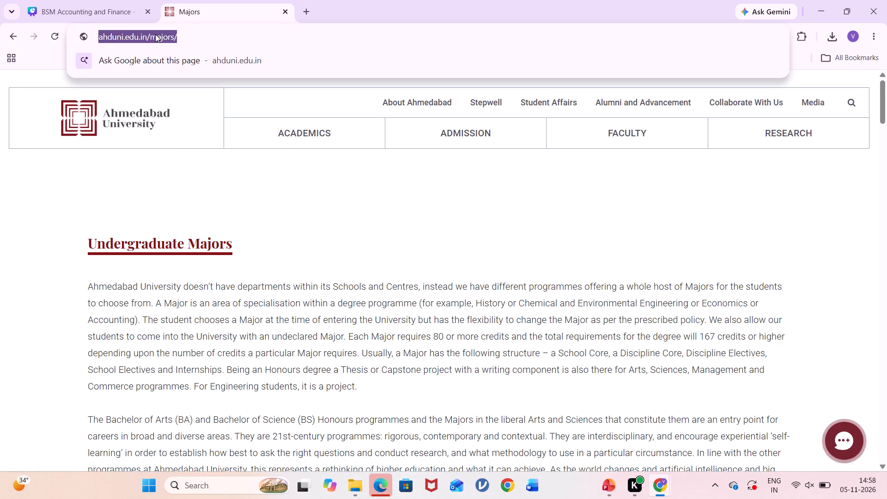
pyautogui.hotkey('ctrl', 'c')
pyautogui.click(103, 0)
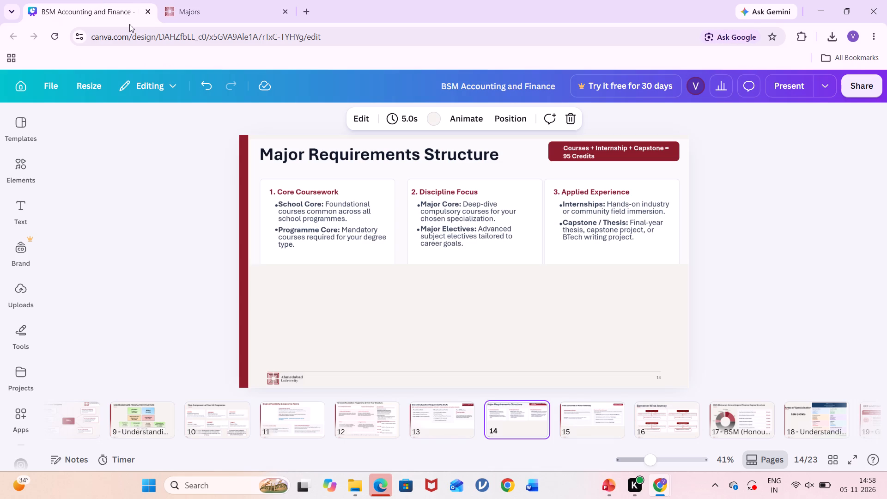
pyautogui.click(396, 294)
pyautogui.hotkey('ctrl', 'v')
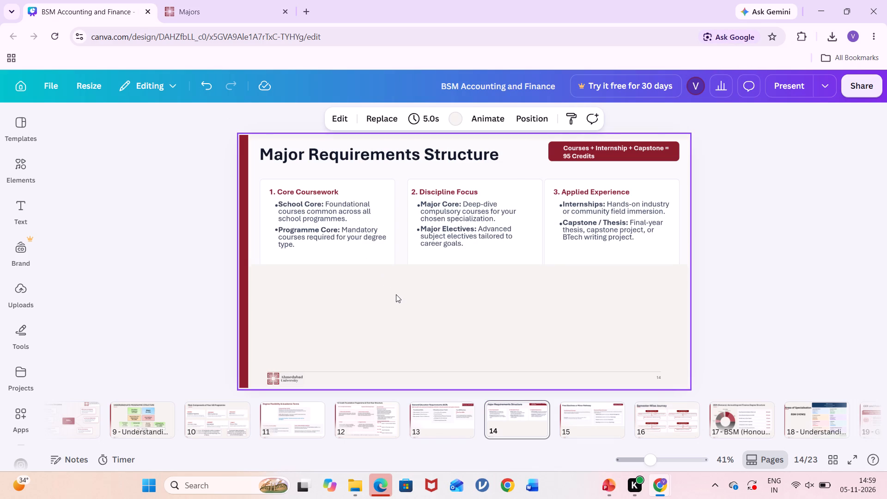
pyautogui.click(432, 326)
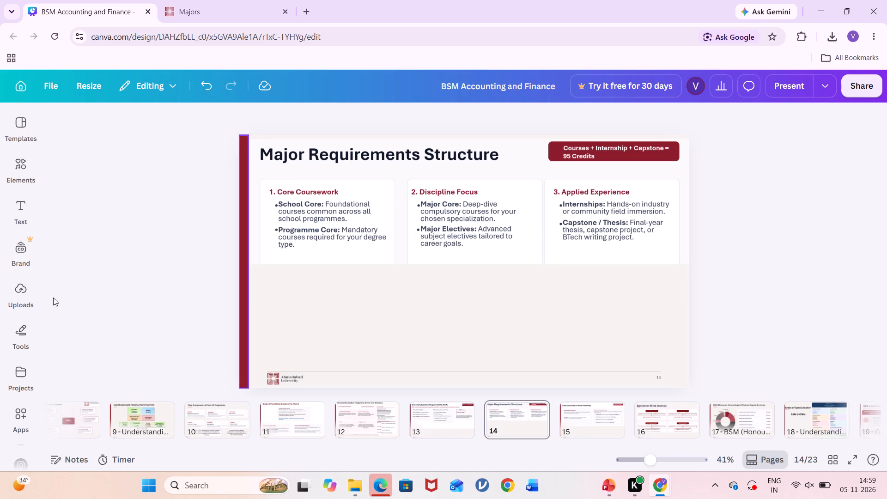
pyautogui.click(28, 294)
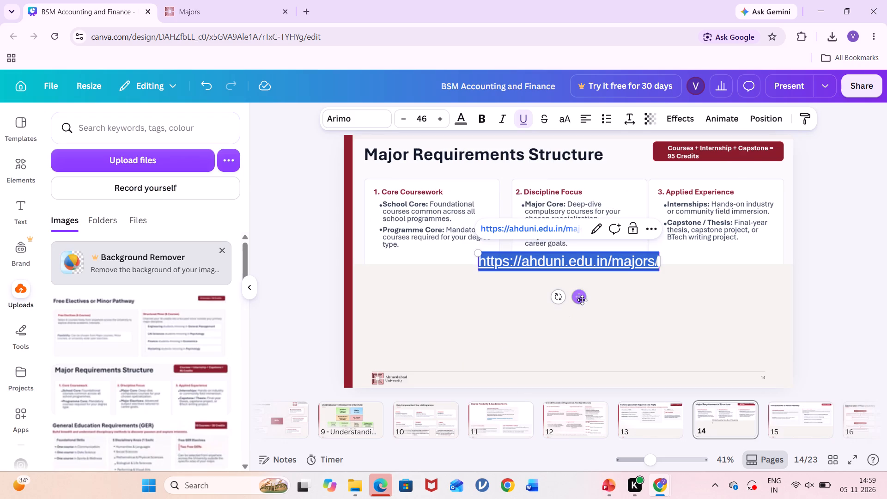
pyautogui.moveTo(582, 300); pyautogui.dragTo(469, 397)
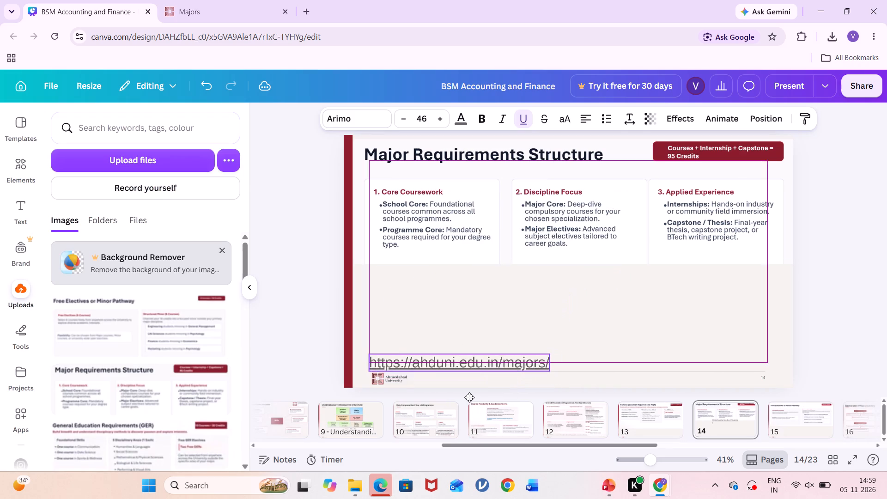
pyautogui.moveTo(469, 397); pyautogui.dragTo(473, 397)
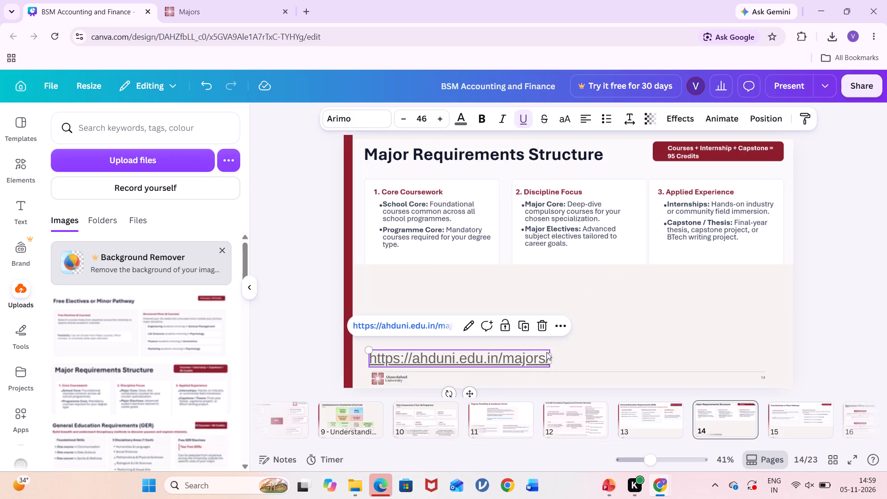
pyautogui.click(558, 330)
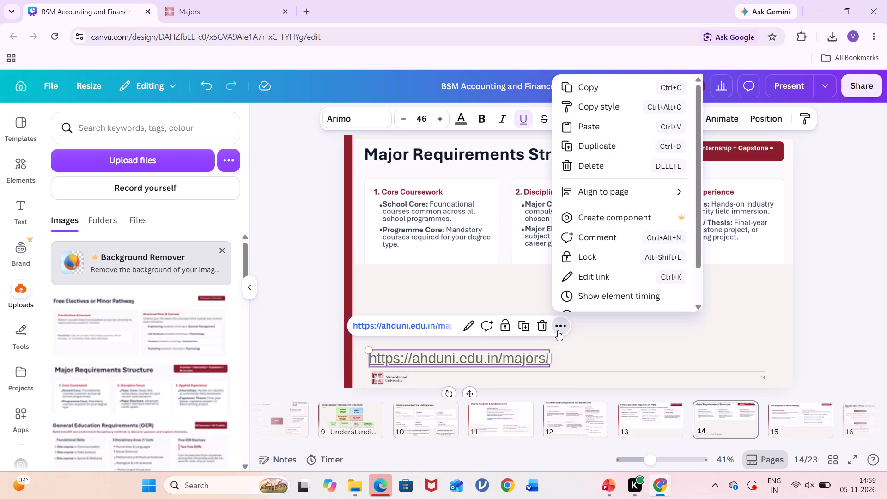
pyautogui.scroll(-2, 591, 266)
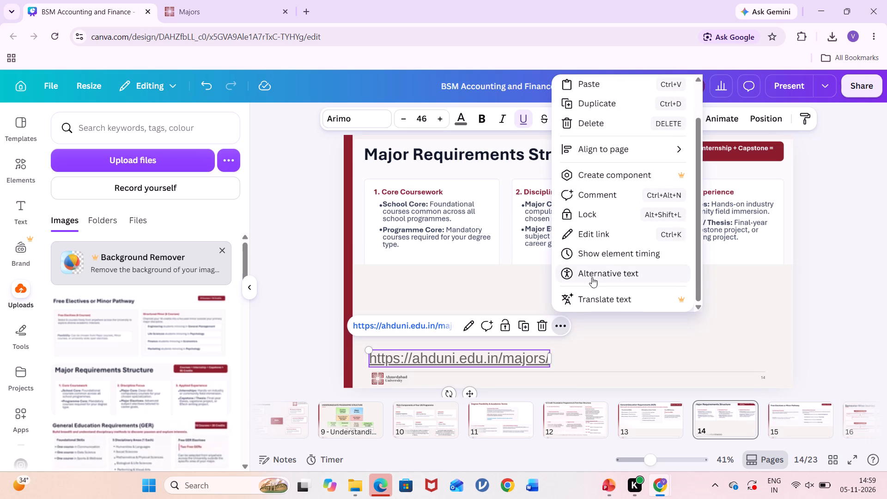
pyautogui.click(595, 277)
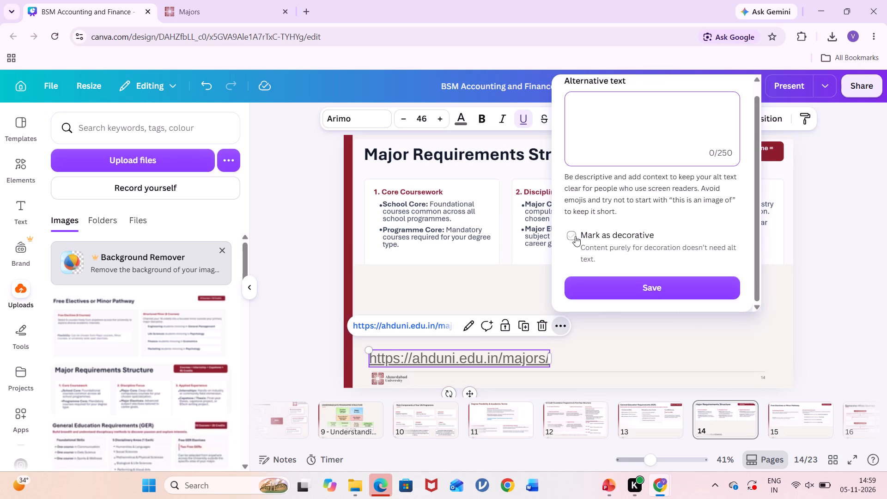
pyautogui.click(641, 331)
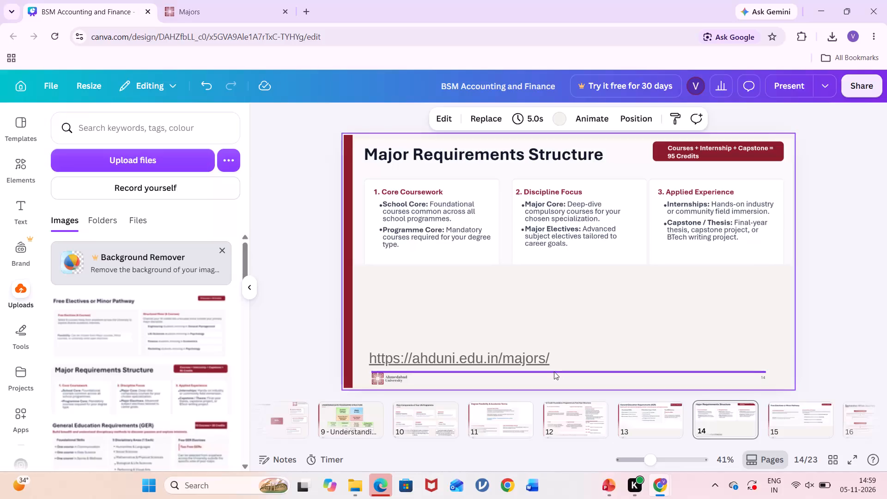
pyautogui.click(544, 361)
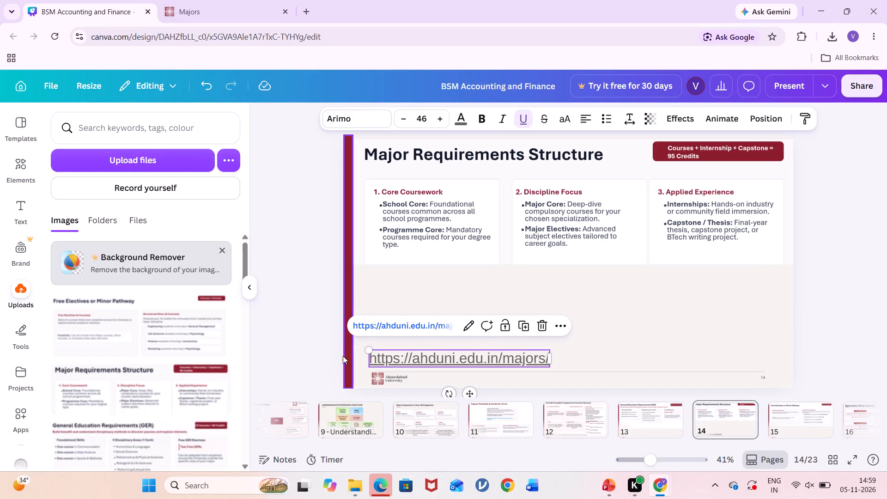
pyautogui.moveTo(371, 349); pyautogui.dragTo(379, 354)
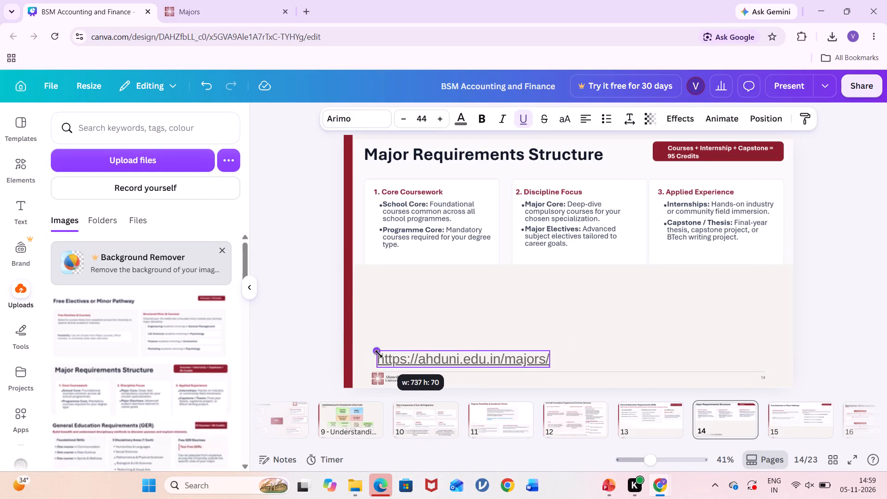
pyautogui.moveTo(379, 354); pyautogui.dragTo(384, 356)
# Review pages 11 to 14 of the presentation in order.
pyautogui.click(552, 426)
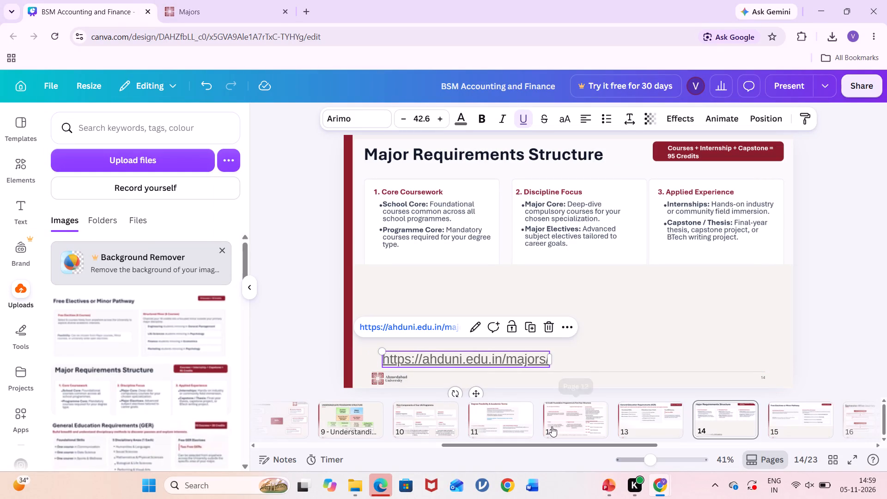
pyautogui.click(508, 425)
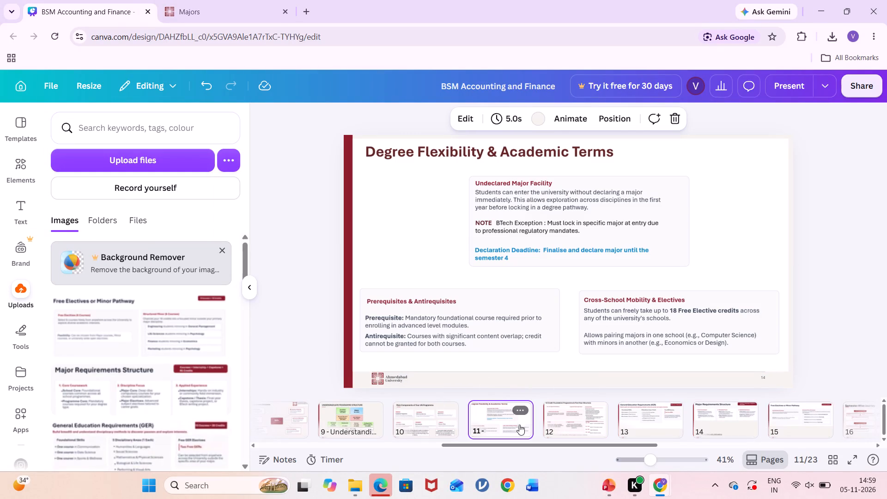
pyautogui.click(583, 431)
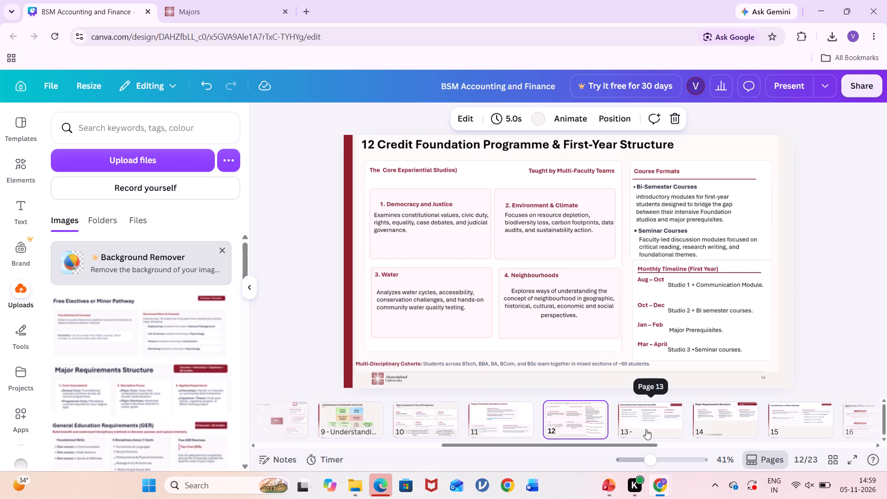
pyautogui.click(646, 429)
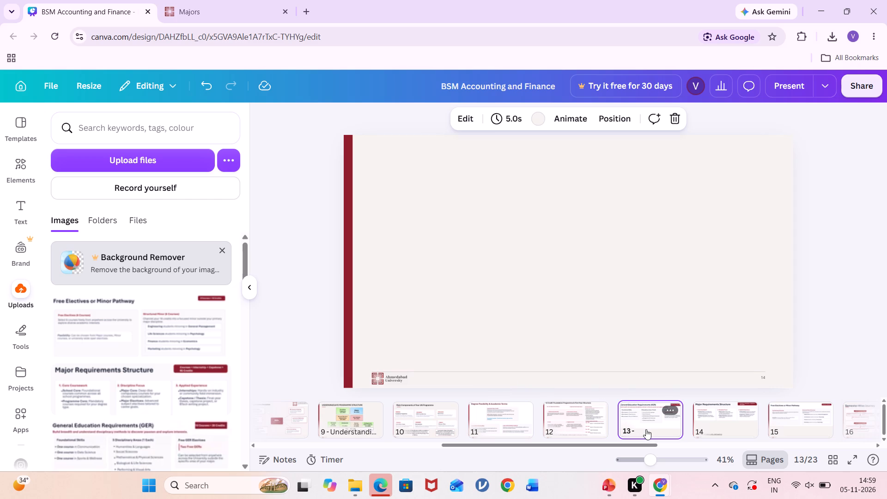
pyautogui.click(724, 427)
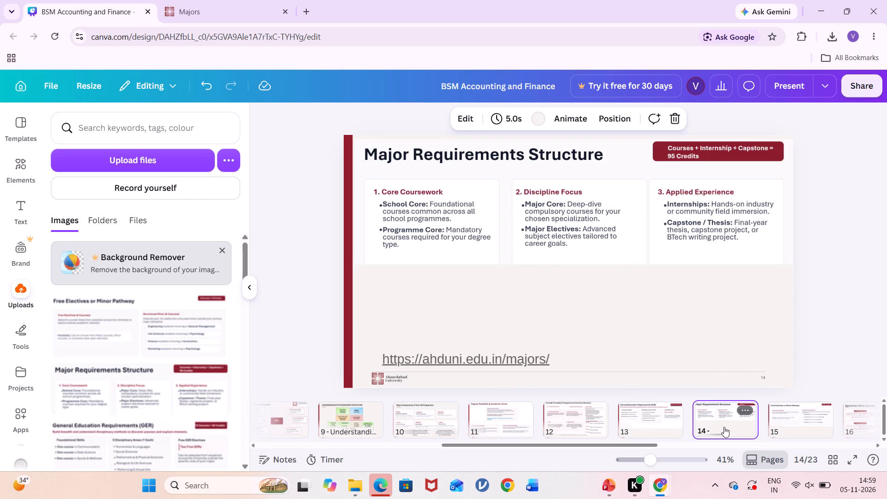
# Search Google for 'ahmedabad university GER requirements' and open Ahmedabad University's Programme Structure page from the results.
pyautogui.click(640, 431)
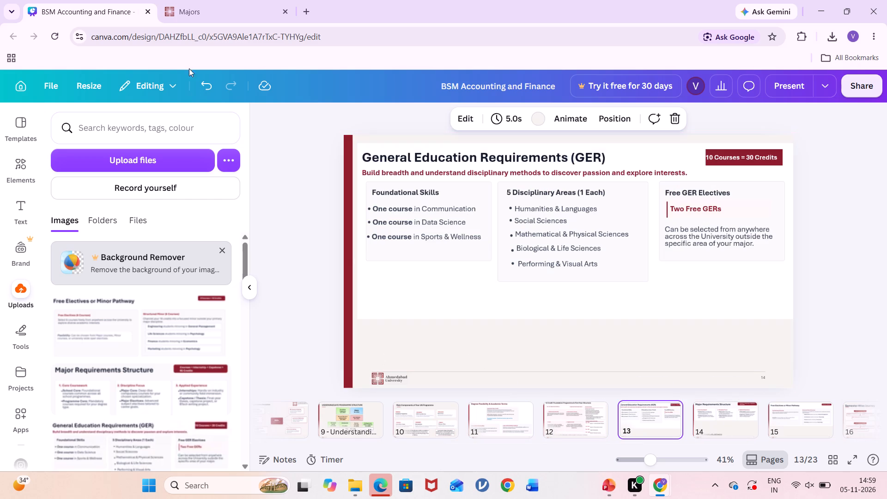
pyautogui.click(212, 0)
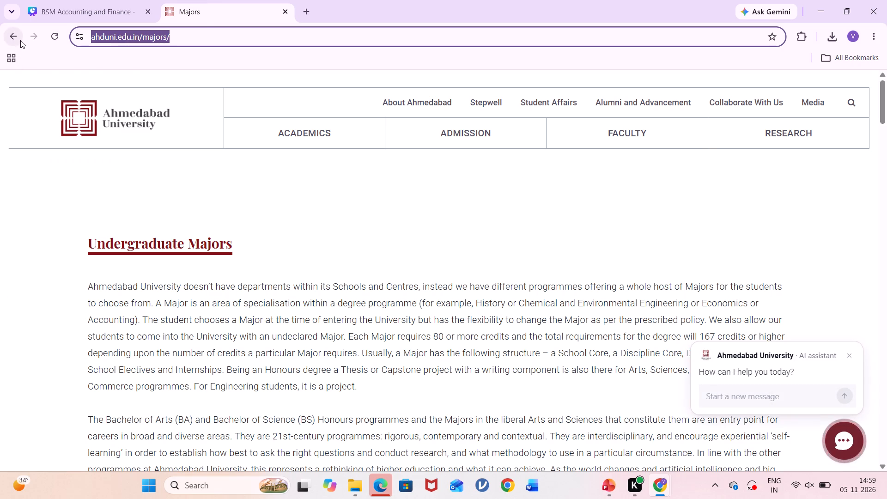
pyautogui.click(20, 40)
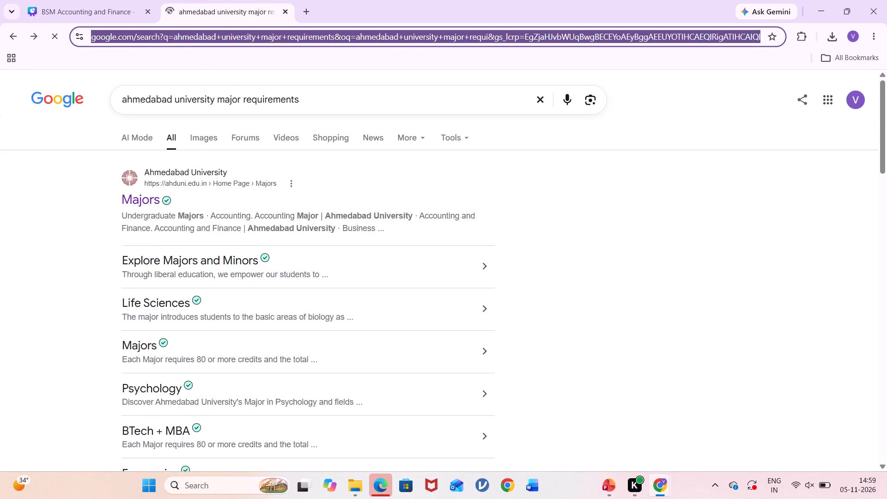
pyautogui.moveTo(239, 99); pyautogui.dragTo(220, 98)
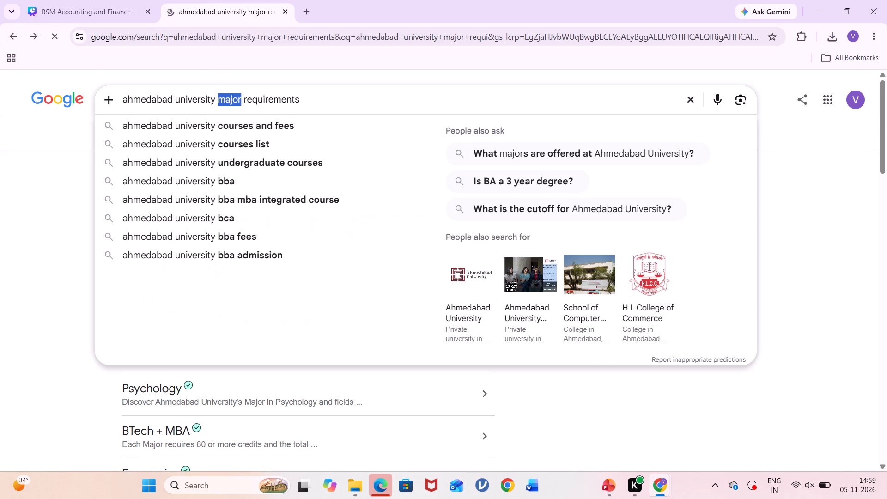
pyautogui.press('BackSpace')
pyautogui.write('GER')
pyautogui.press('Return')
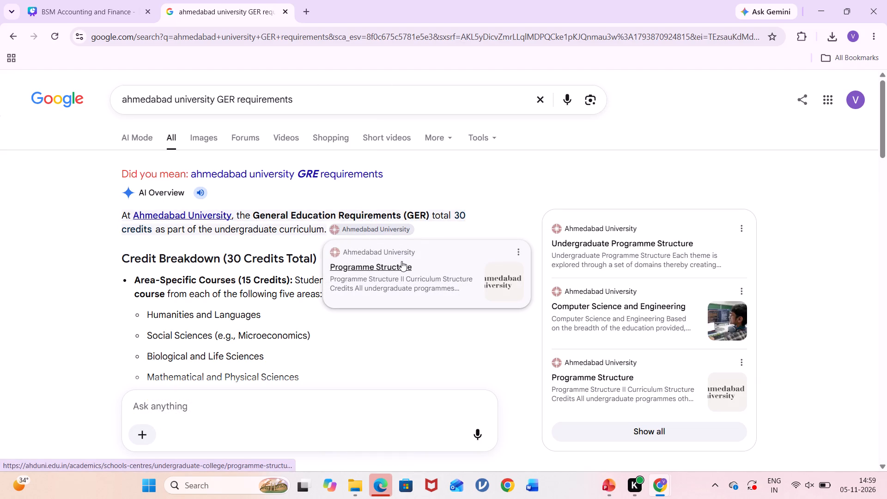
pyautogui.click(402, 261)
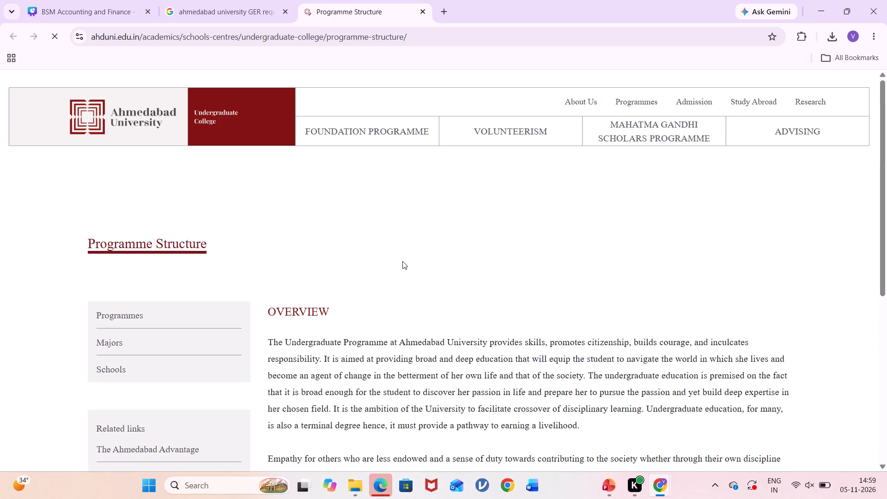
# Examine the Programme Structure page's sections on Programmes, Major and Minor and on Curriculum Structure for the General Education Requirements.
pyautogui.scroll(-2, 402, 261)
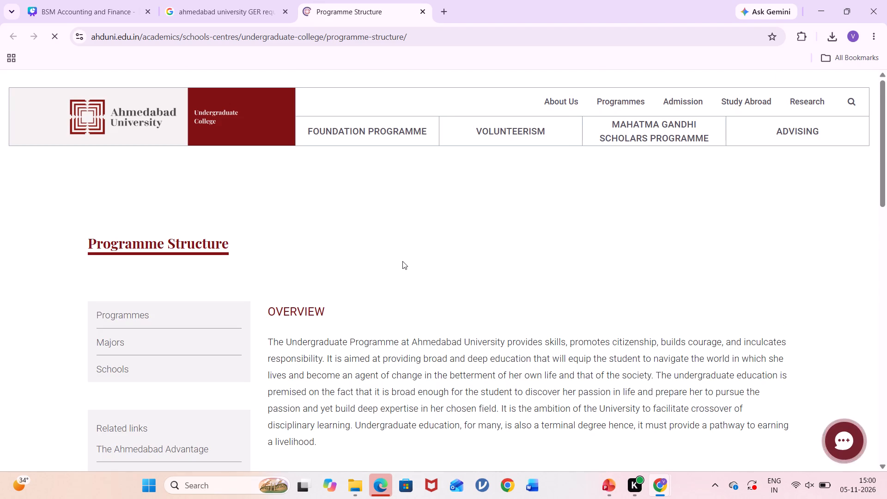
pyautogui.scroll(-8, 402, 261)
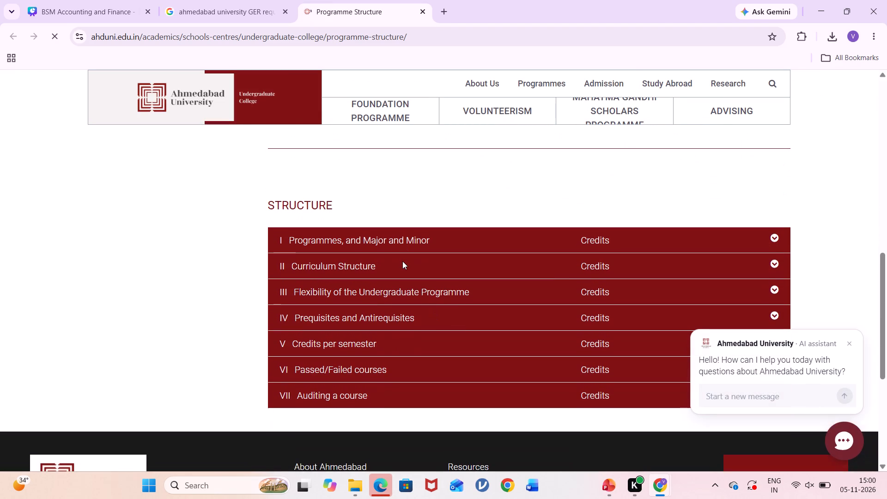
pyautogui.scroll(-1, 510, 320)
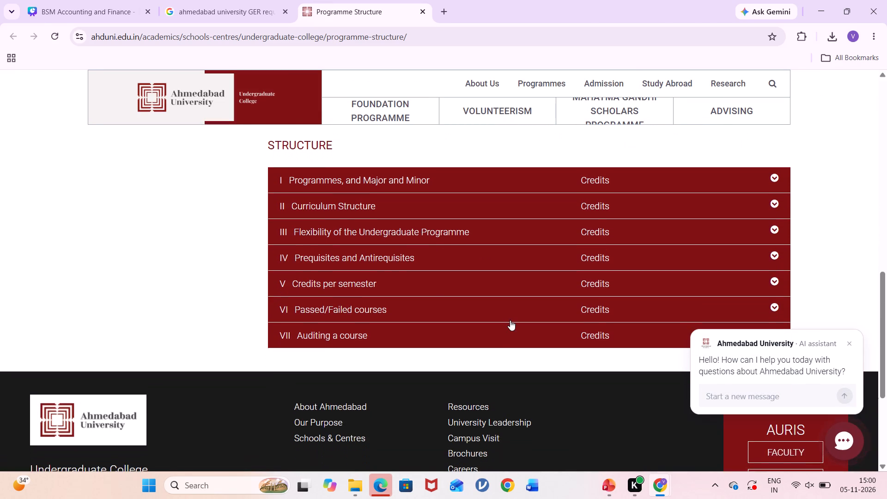
pyautogui.scroll(-3, 510, 320)
pyautogui.scroll(5, 510, 320)
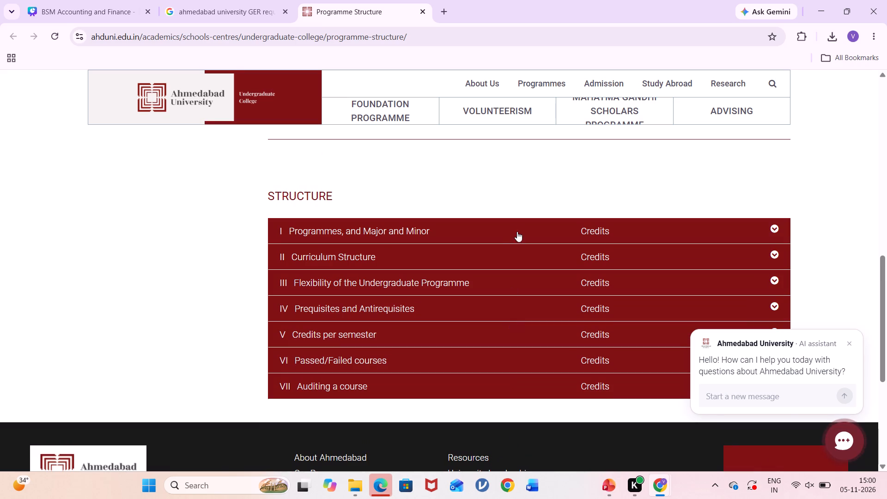
pyautogui.click(518, 227)
pyautogui.scroll(-5, 514, 368)
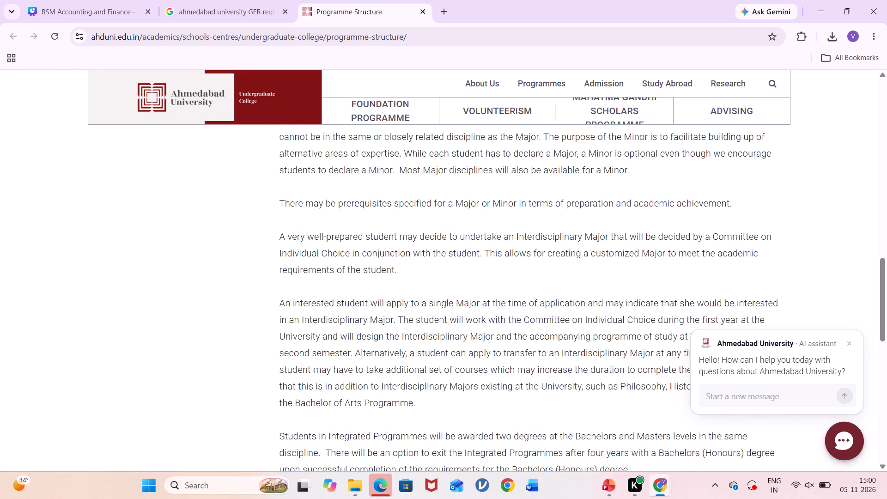
pyautogui.scroll(-2, 514, 368)
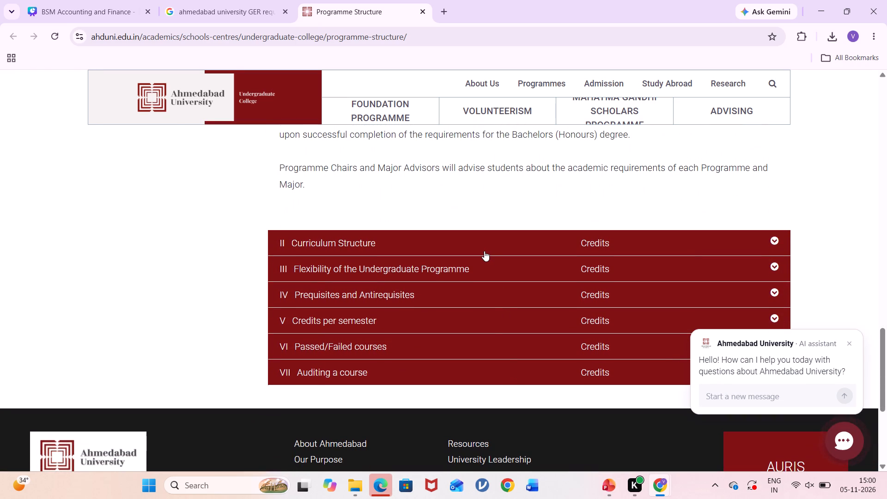
pyautogui.click(483, 249)
pyautogui.scroll(-2, 483, 249)
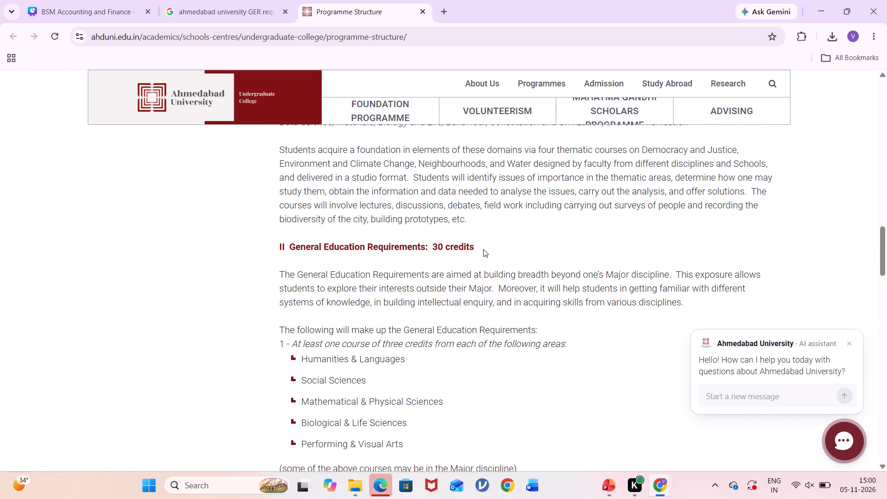
pyautogui.scroll(-1, 483, 249)
pyautogui.scroll(1, 483, 249)
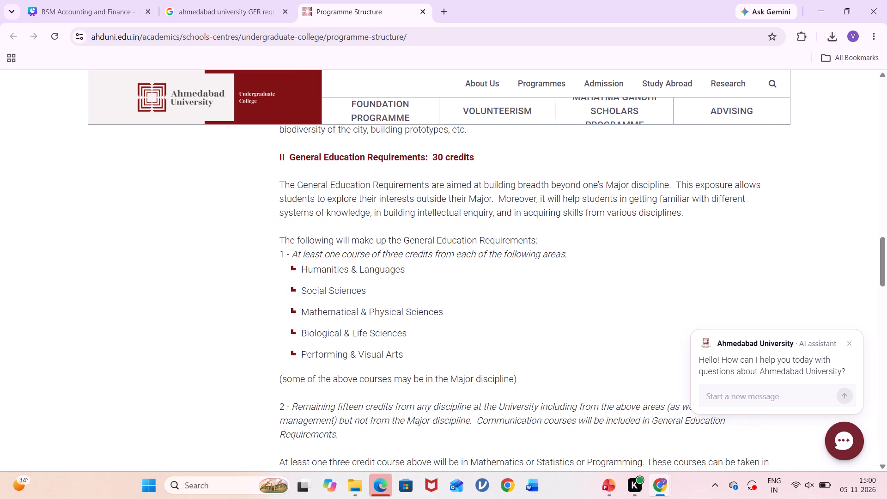
pyautogui.scroll(8, 407, 166)
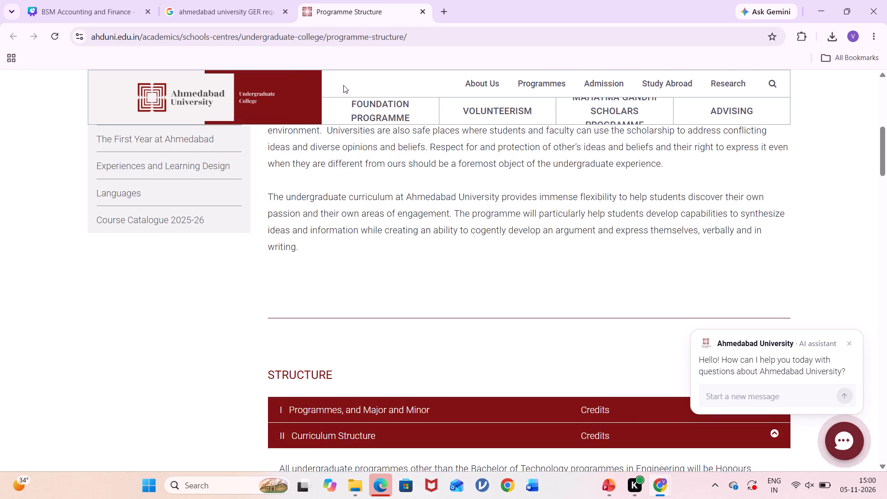
pyautogui.scroll(7, 343, 85)
# Copy the Programme Structure page's web address and paste it on Canva page 13 as a link card in the slide's lower-right area, above the footer line.
pyautogui.click(263, 37)
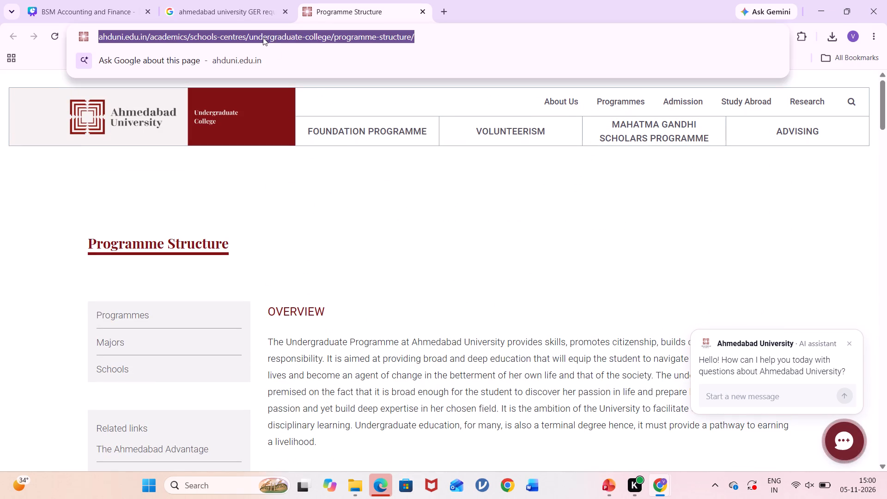
pyautogui.hotkey('ctrl', 'c')
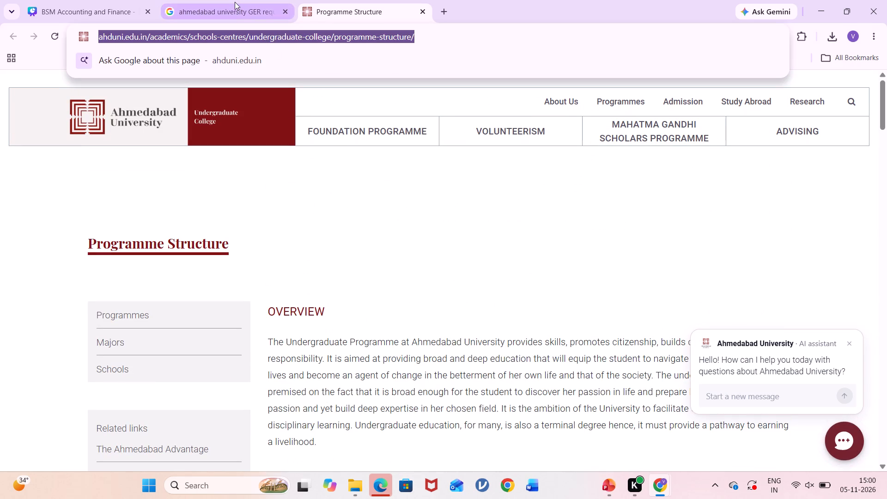
pyautogui.click(96, 4)
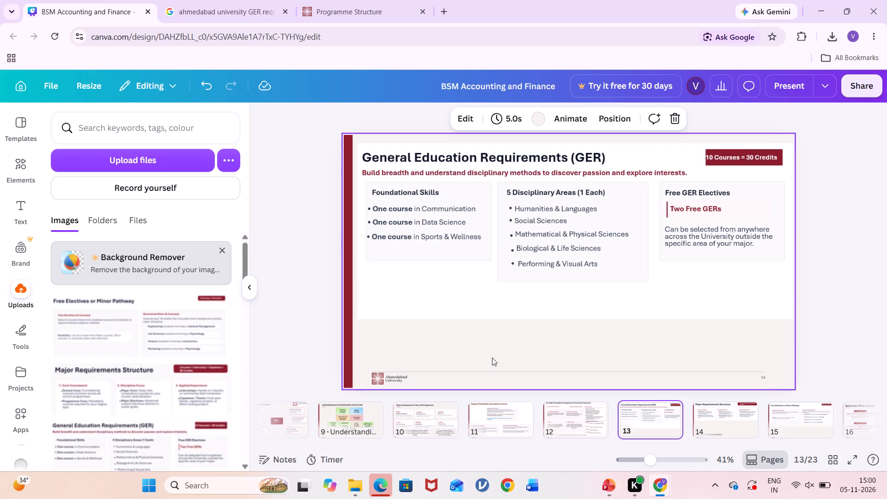
pyautogui.click(492, 358)
pyautogui.hotkey('ctrl', 'v')
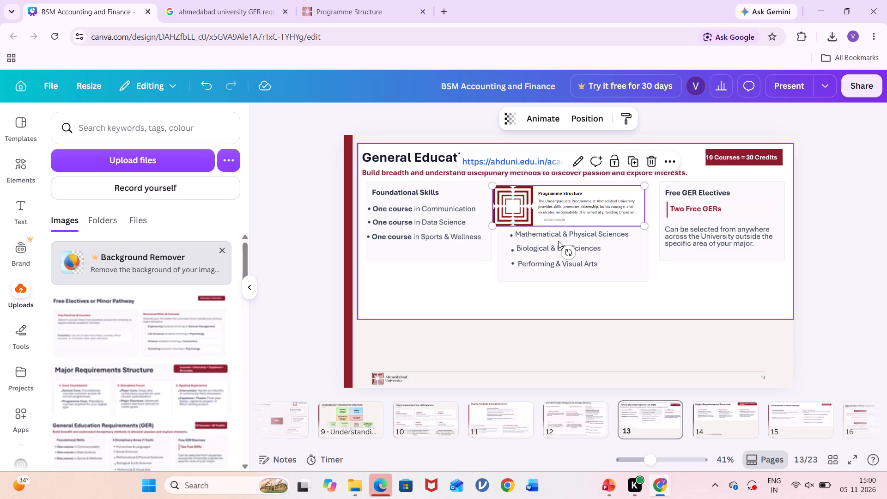
pyautogui.moveTo(621, 187); pyautogui.dragTo(532, 324)
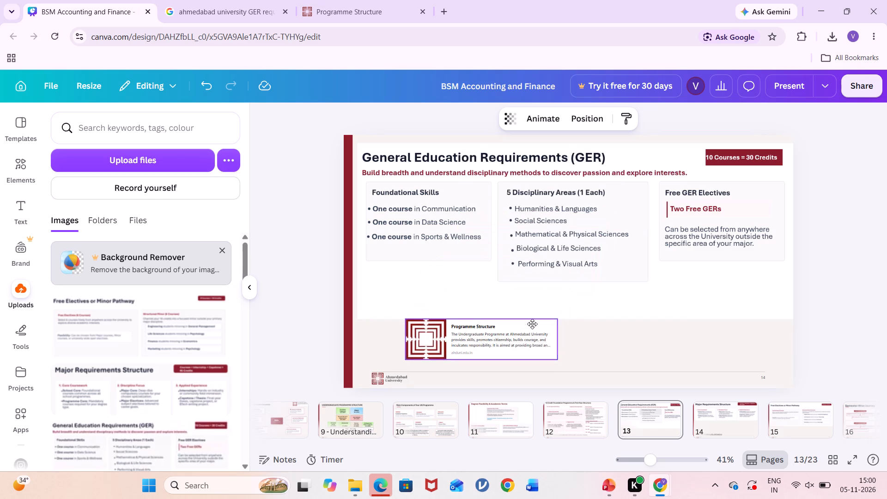
pyautogui.moveTo(532, 324); pyautogui.dragTo(756, 326)
pyautogui.click(600, 348)
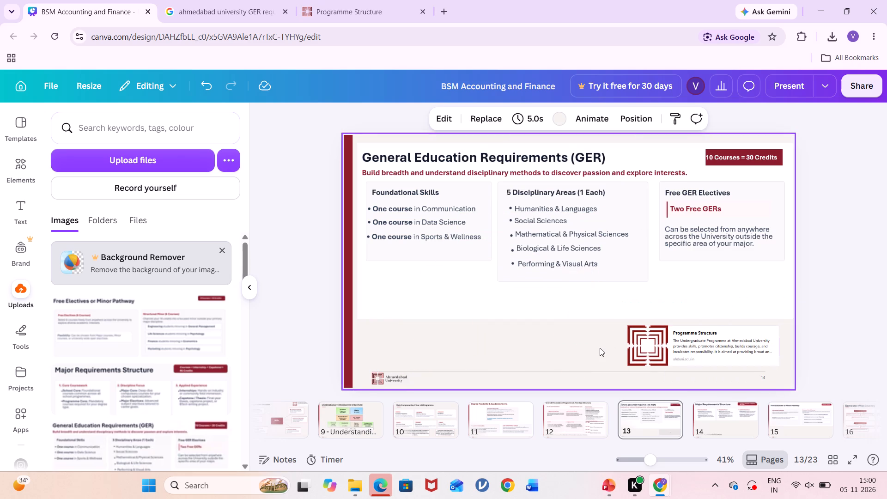
pyautogui.click(700, 430)
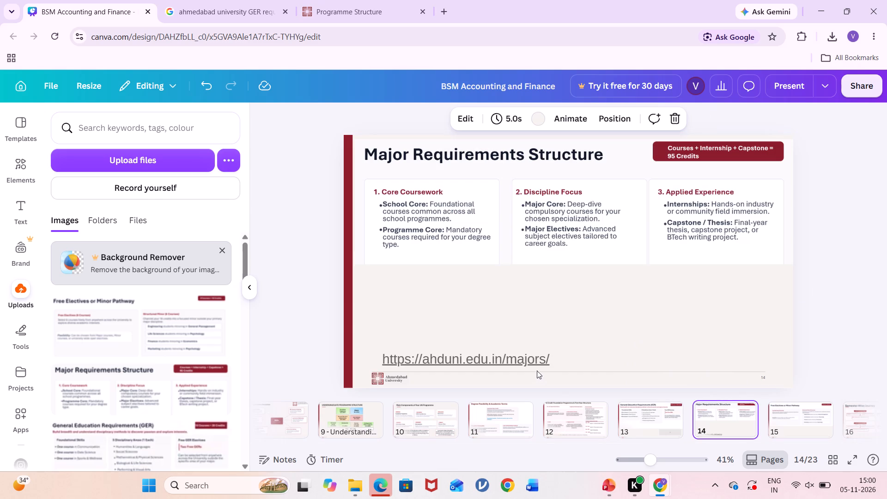
pyautogui.click(535, 361)
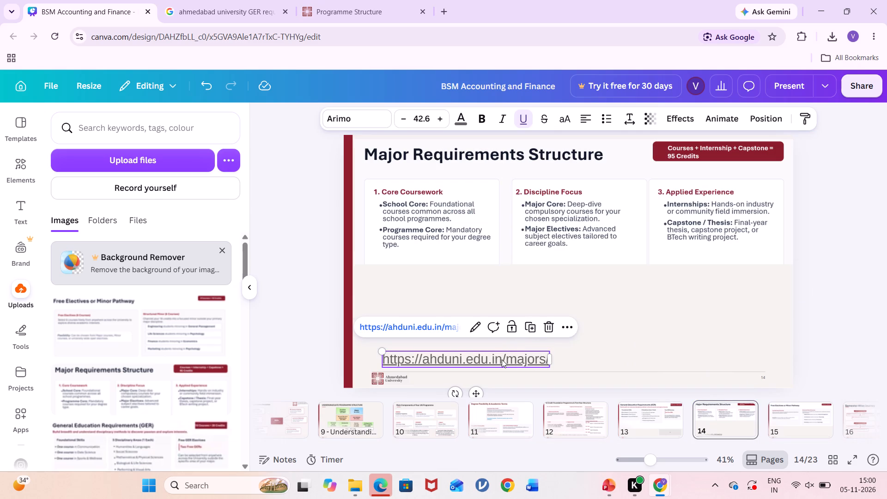
pyautogui.doubleClick(520, 359)
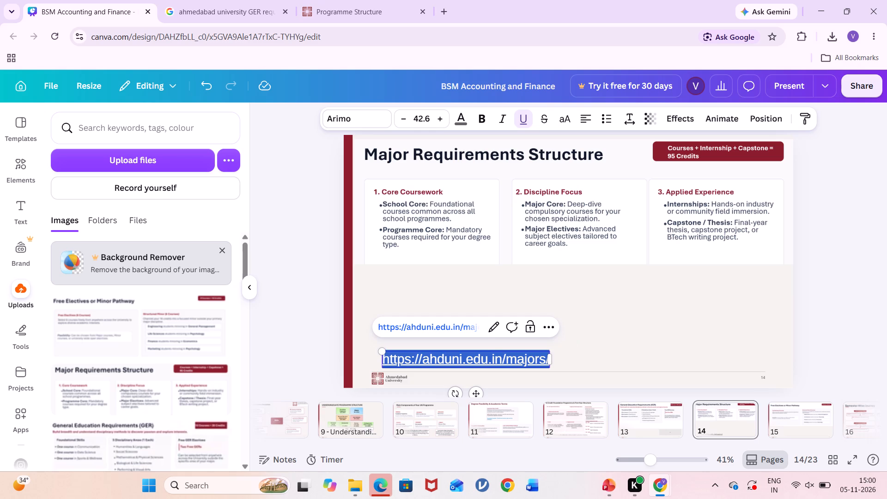
pyautogui.hotkey('ctrl', 'x')
pyautogui.click(511, 303)
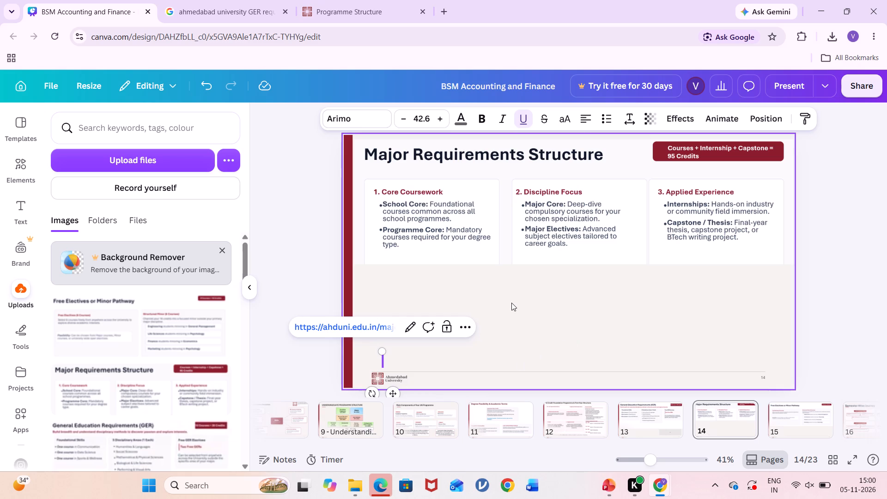
pyautogui.hotkey('ctrl', 'v')
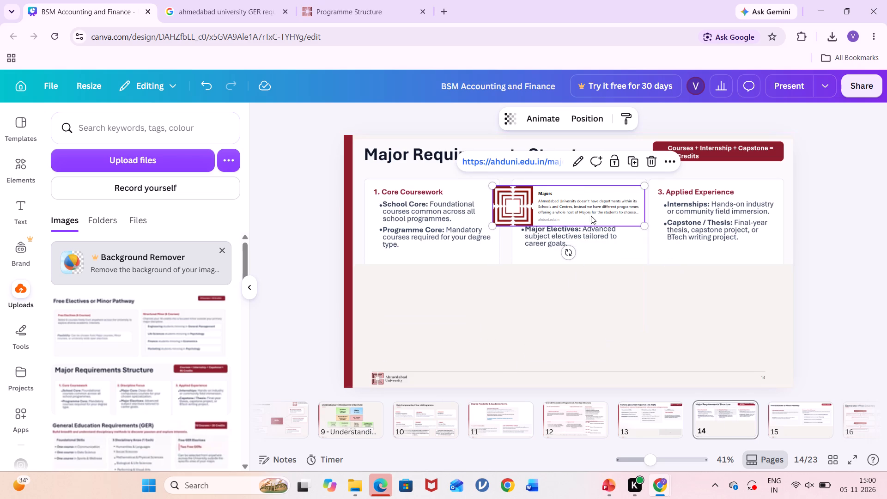
pyautogui.moveTo(592, 207); pyautogui.dragTo(720, 339)
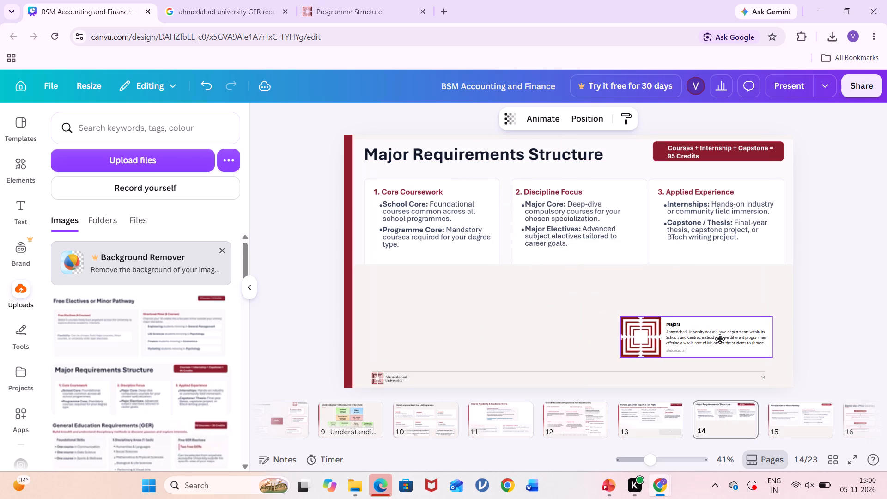
pyautogui.moveTo(720, 339); pyautogui.dragTo(721, 341)
pyautogui.click(804, 330)
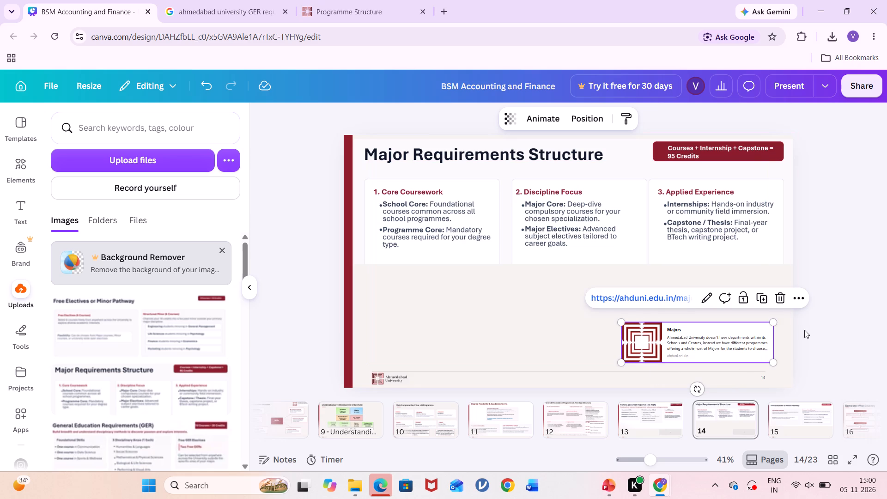
# Search Google for 'ahmedabad university FREE ELECTIVES AND MINOR' and open the Programme Structure page cited in the AI Overview.
pyautogui.click(784, 431)
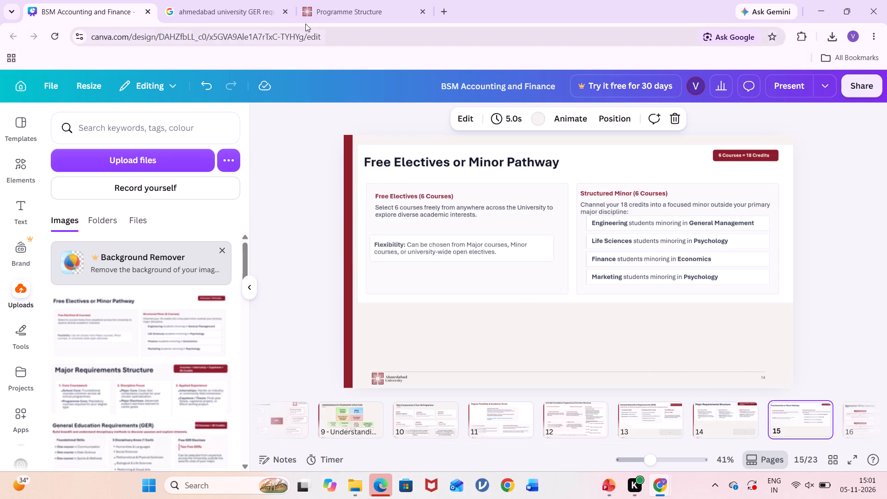
pyautogui.click(247, 2)
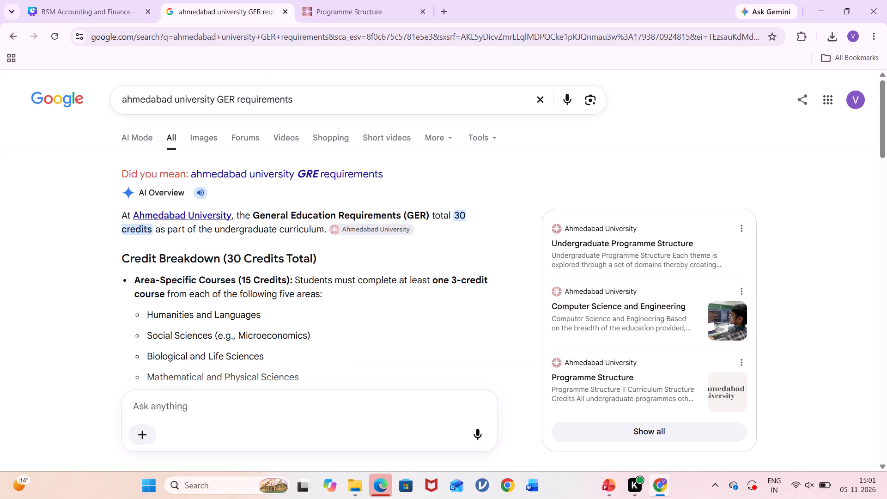
pyautogui.moveTo(296, 102); pyautogui.dragTo(219, 99)
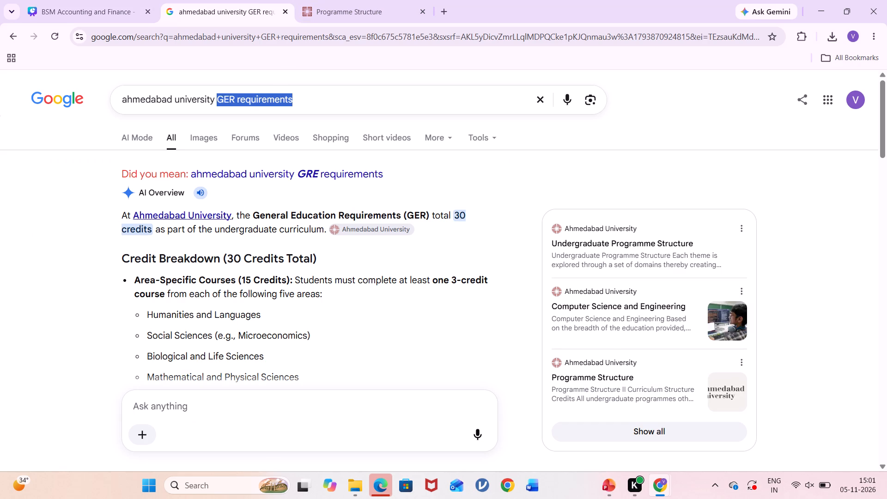
pyautogui.moveTo(219, 99); pyautogui.dragTo(217, 99)
pyautogui.press('BackSpace')
pyautogui.write('FREE E')
pyautogui.write('LECTIVES AND MI')
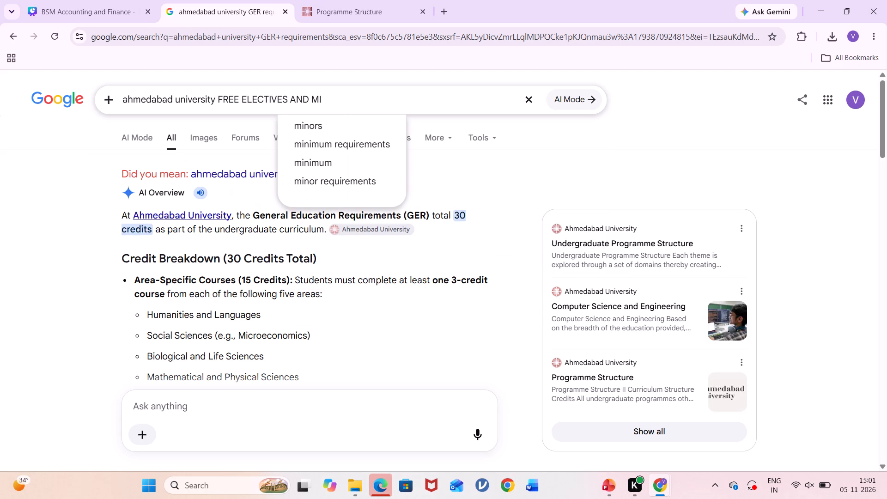
pyautogui.write('NOR')
pyautogui.press('Return')
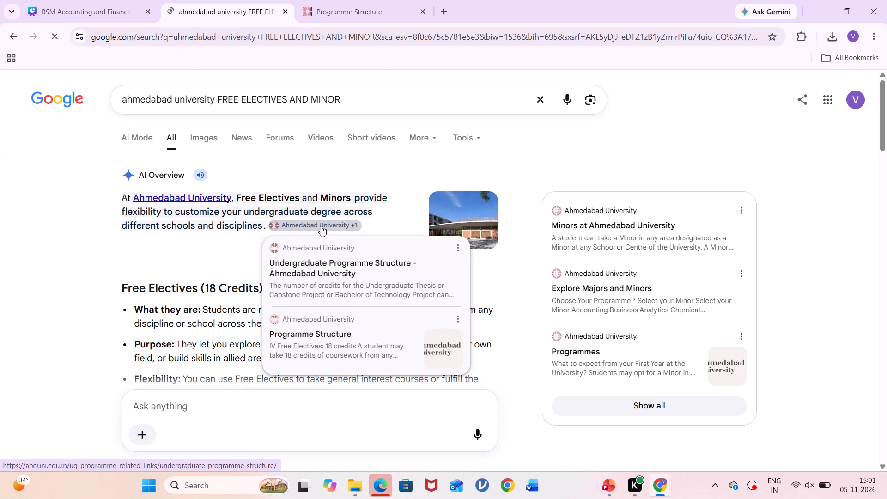
pyautogui.click(351, 329)
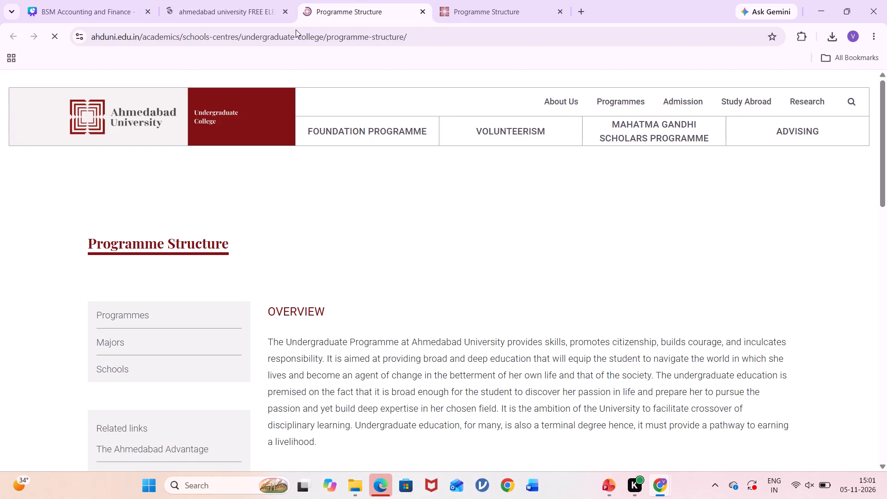
# Copy the Programme Structure page's web address and paste it on Canva page 15 as a link card in the slide's lower-right area, above the footer line.
pyautogui.click(265, 38)
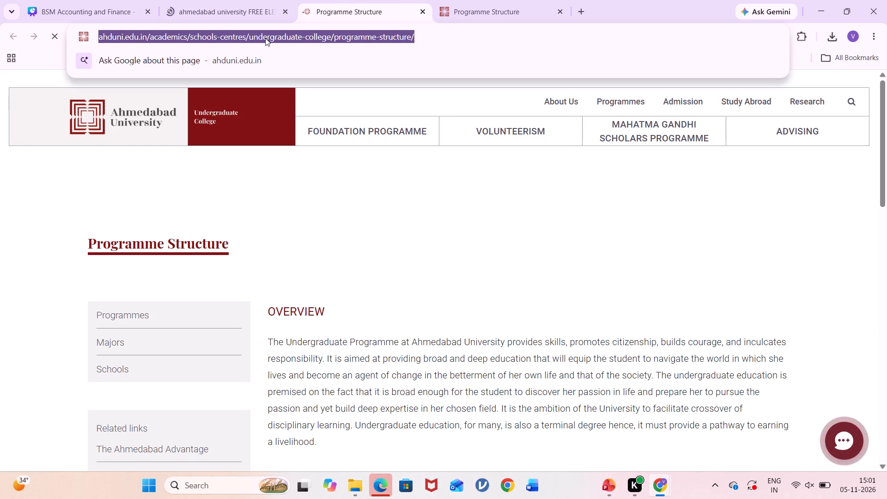
pyautogui.hotkey('ctrl', 'c')
pyautogui.click(123, 3)
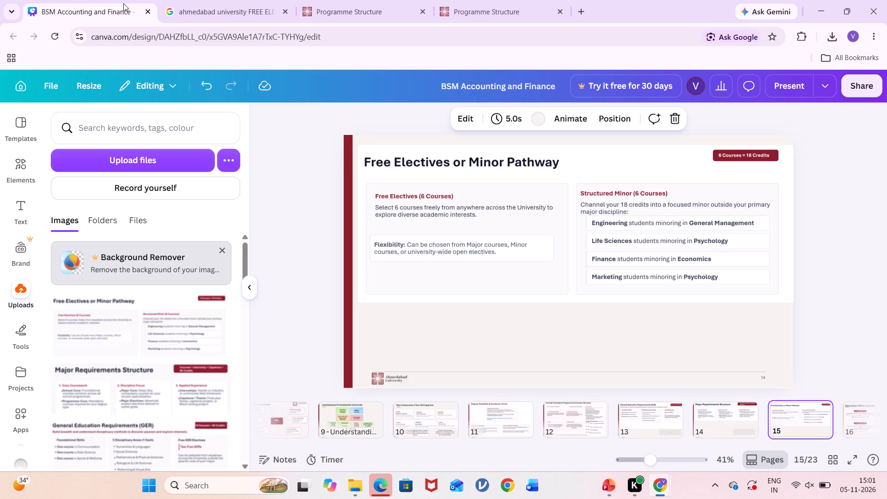
pyautogui.click(561, 326)
pyautogui.hotkey('ctrl', 'v')
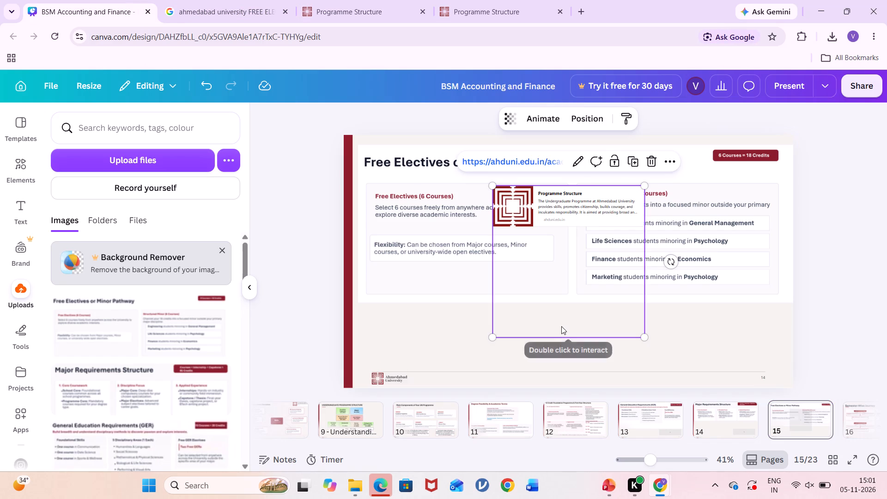
pyautogui.moveTo(588, 199); pyautogui.dragTo(691, 341)
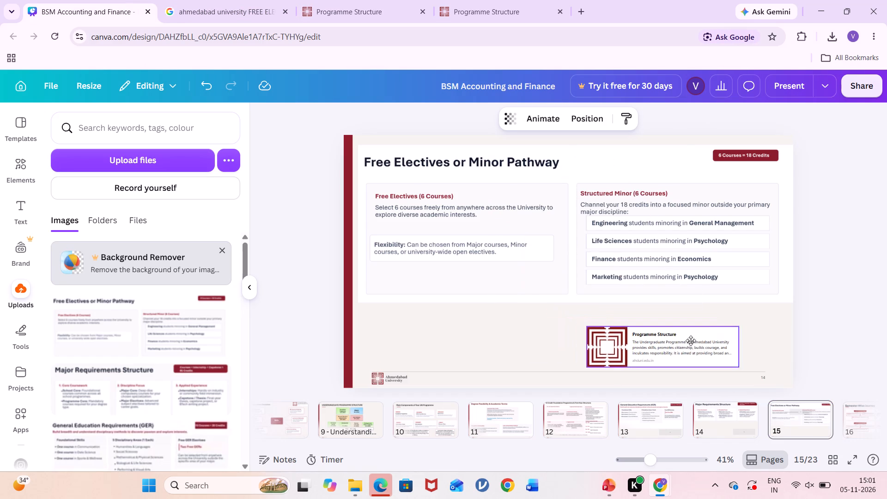
pyautogui.moveTo(691, 341); pyautogui.dragTo(732, 333)
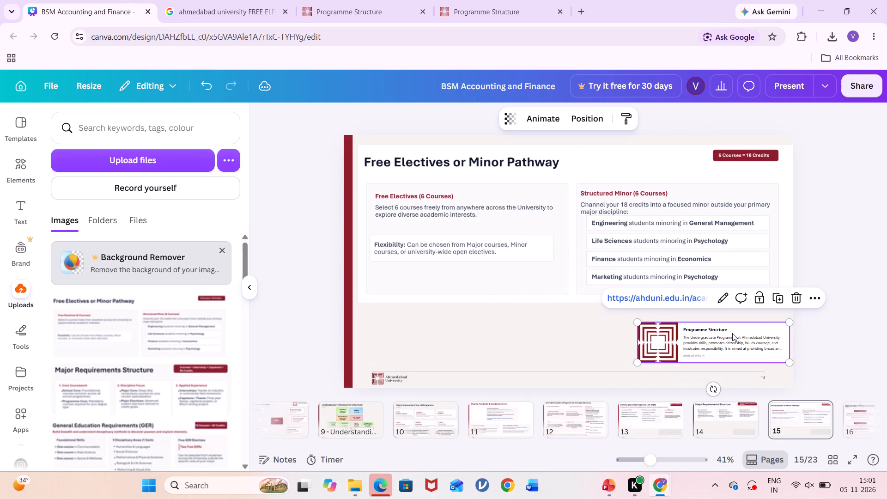
pyautogui.click(254, 291)
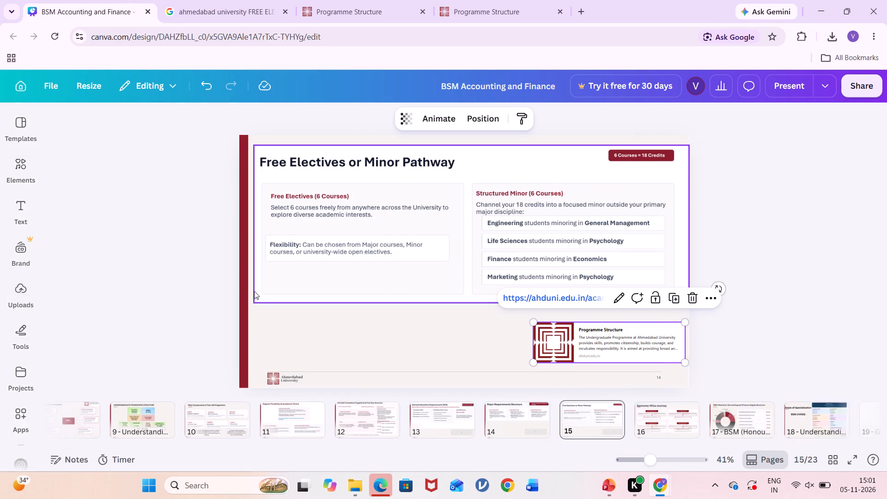
# Present the deck full screen from page 1 and review the slides through 12 Credit Foundation Programme & First-Year Structure.
pyautogui.hscroll(7, 381, 419)
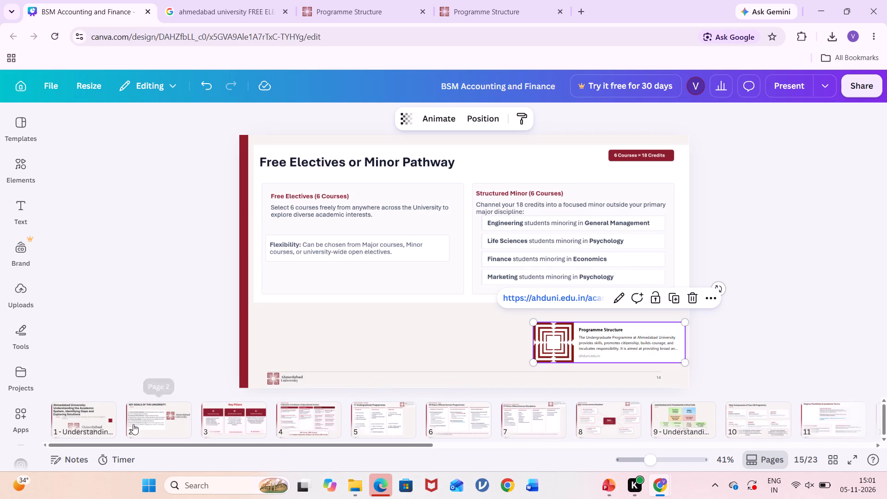
pyautogui.click(92, 420)
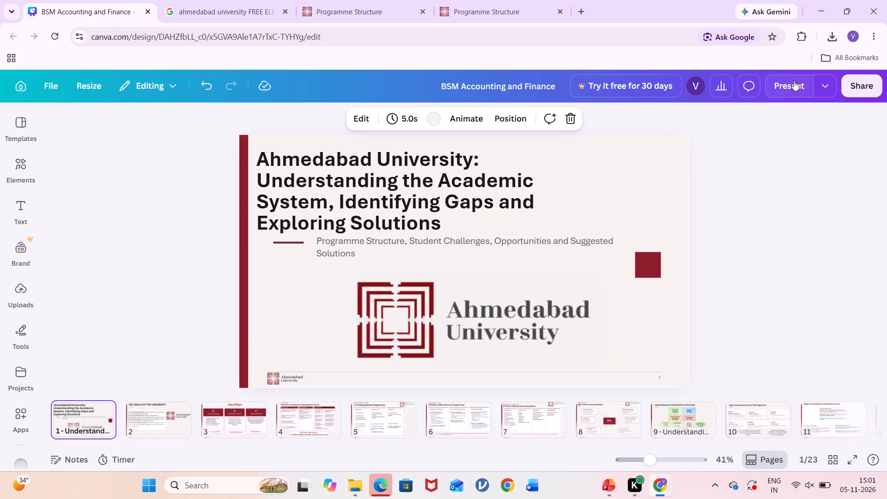
pyautogui.click(794, 80)
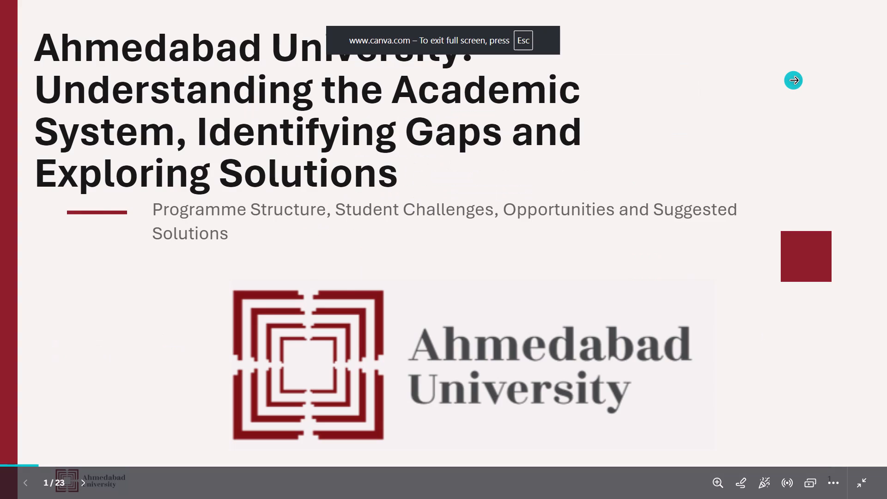
pyautogui.press('Right')
pyautogui.press('Right')
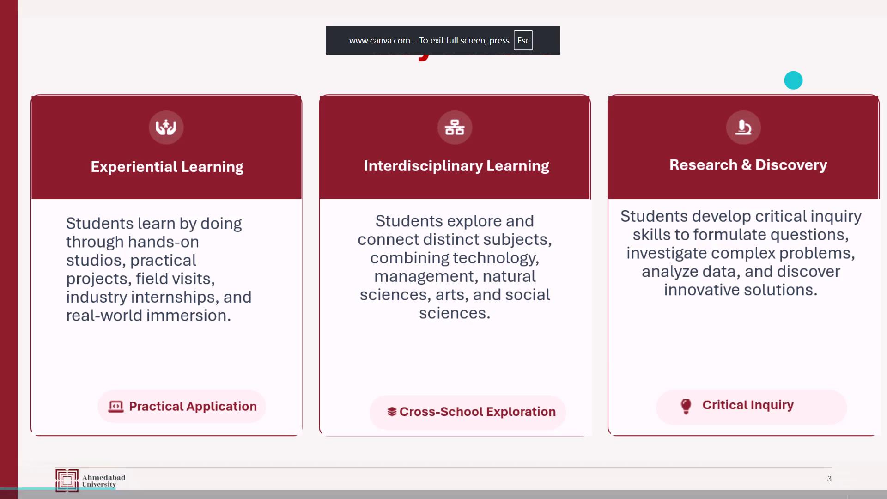
pyautogui.press('Right')
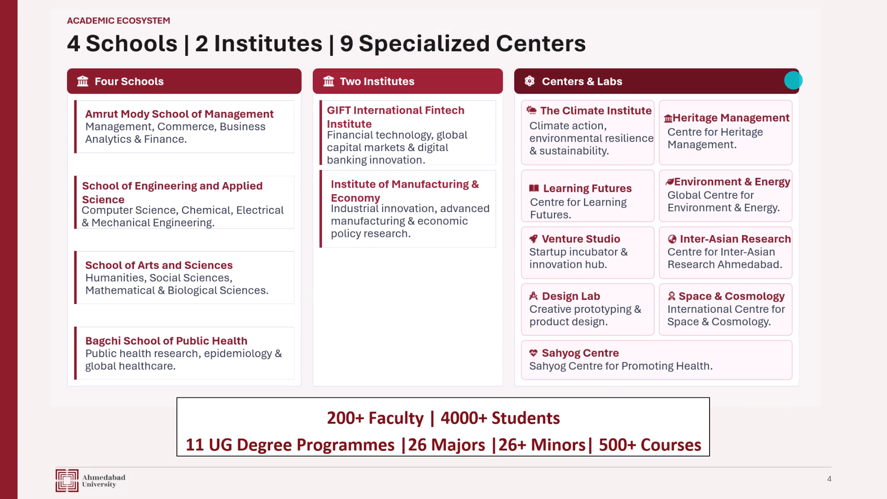
pyautogui.press('Right')
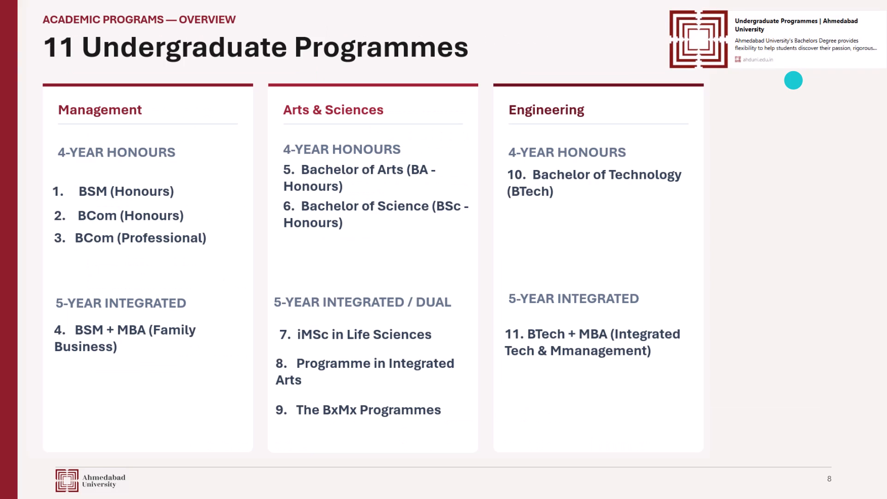
pyautogui.press('Right')
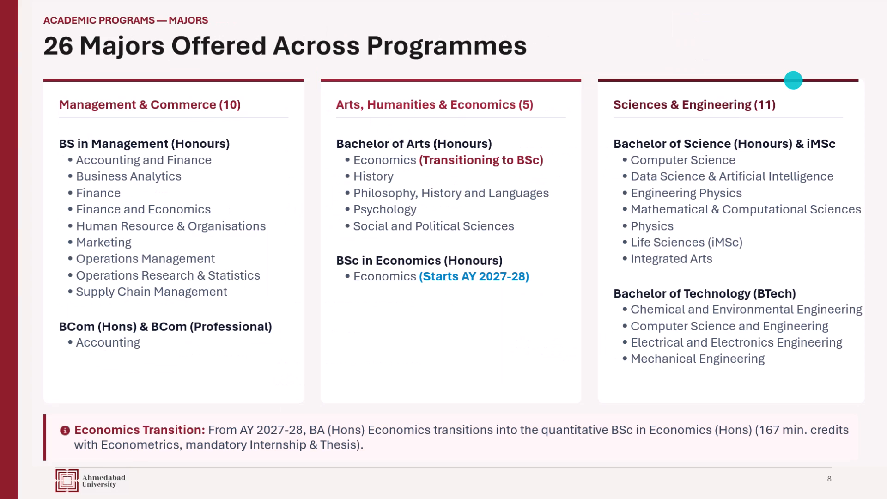
pyautogui.press('Right')
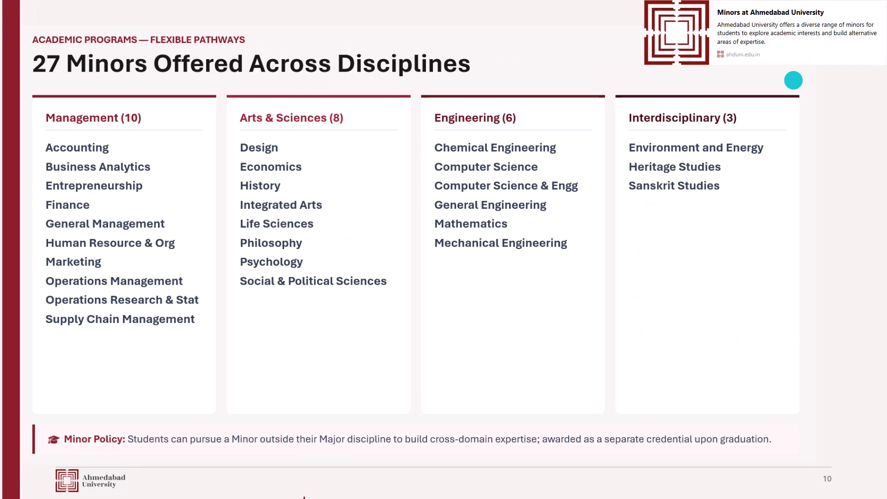
pyautogui.press('Right')
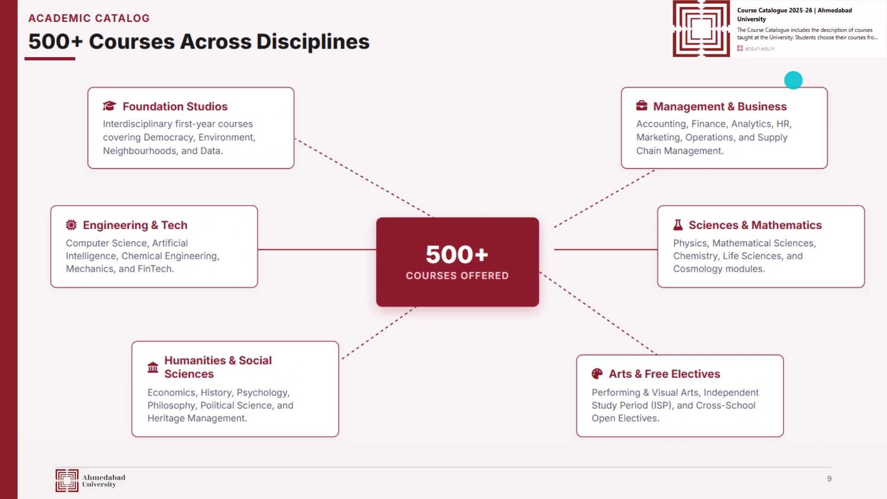
pyautogui.press('Right')
pyautogui.press('Right')
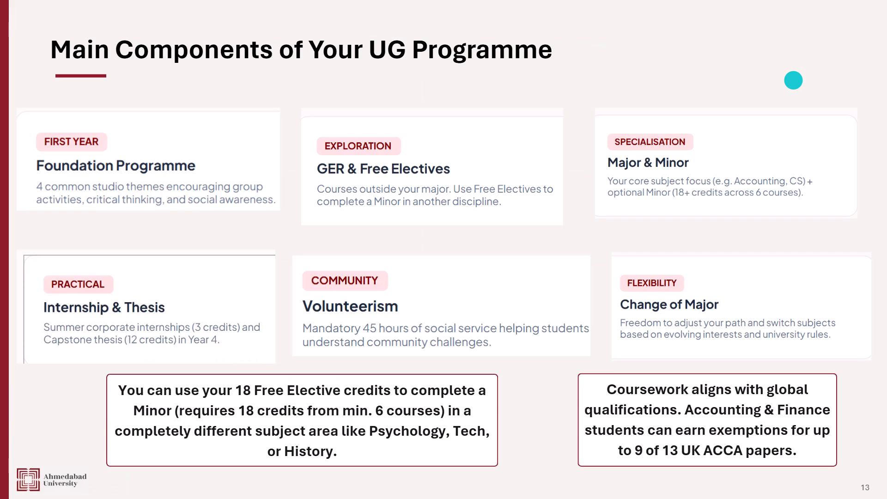
pyautogui.press('Right')
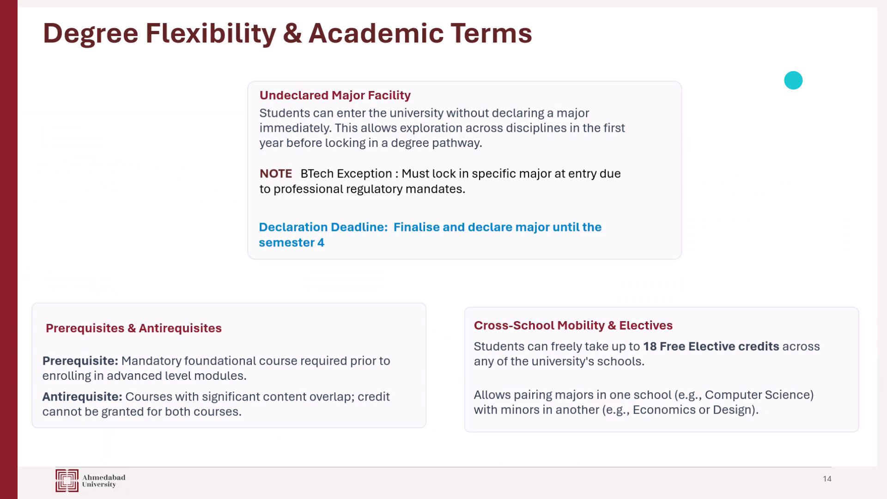
pyautogui.press('Right')
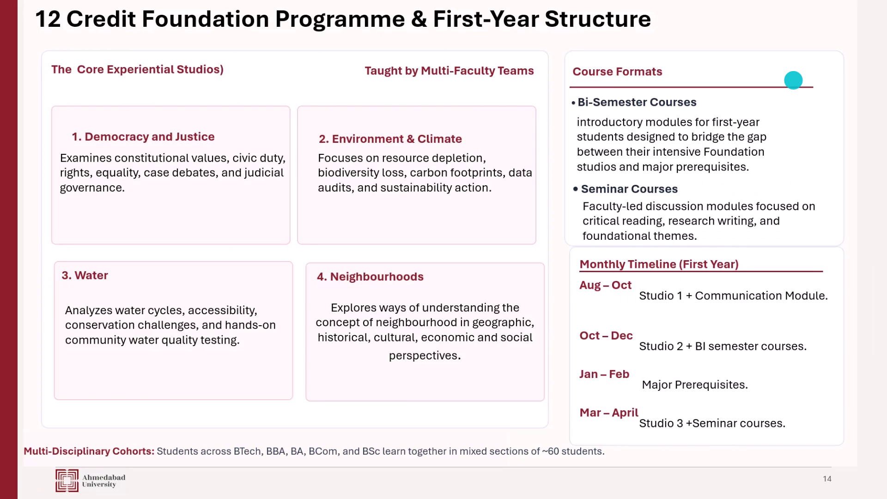
# Check the GER, Major Requirements and Free Electives or Minor slides with their source link cards in the full-screen presentation.
pyautogui.press('Right')
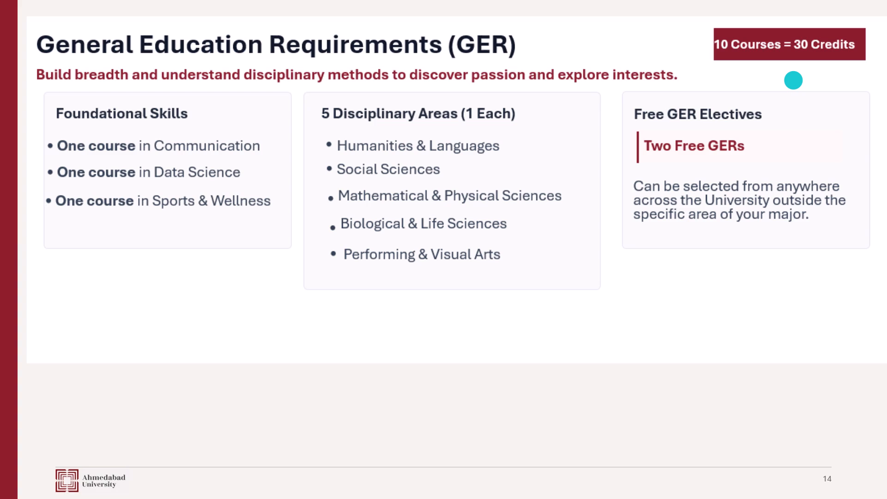
pyautogui.press('Left')
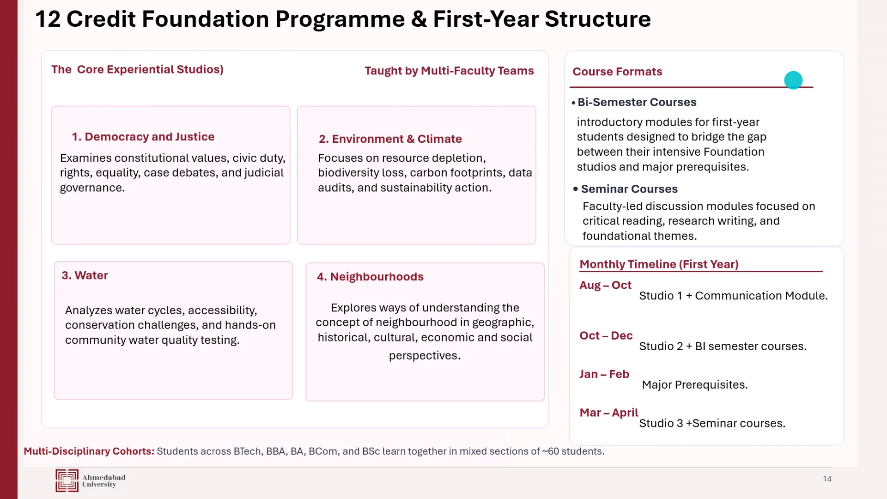
pyautogui.press('Right')
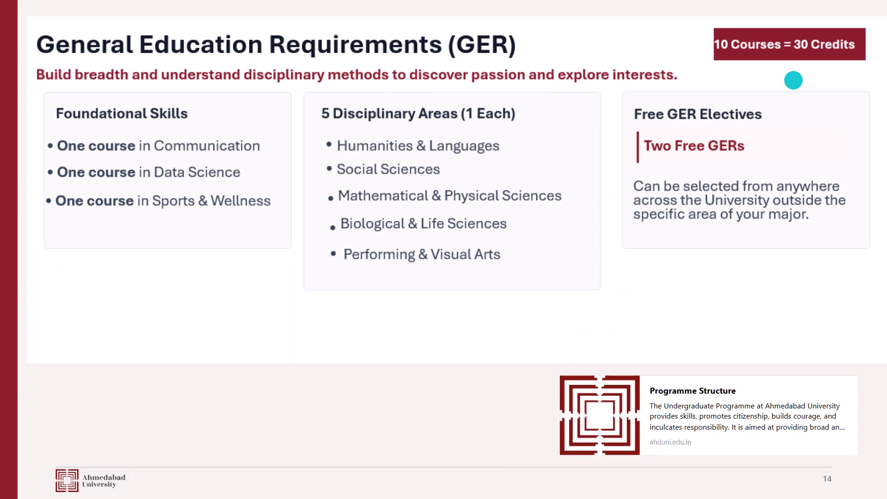
pyautogui.press('Right')
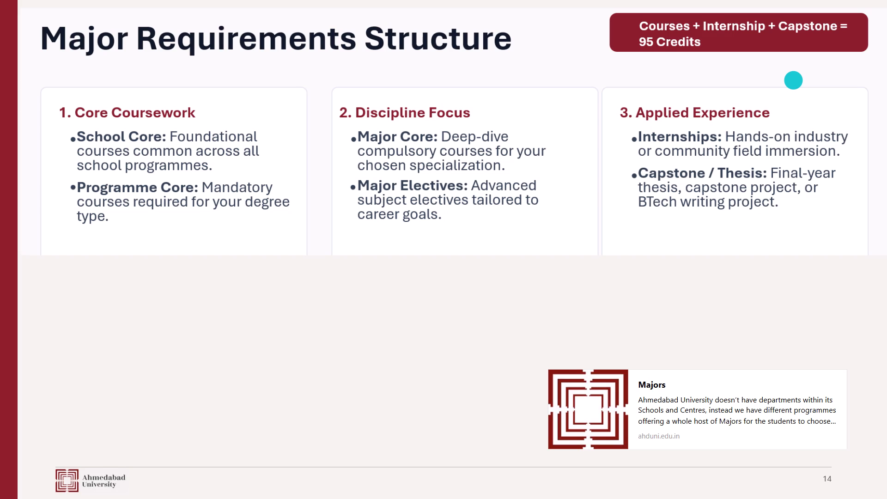
pyautogui.press('Right')
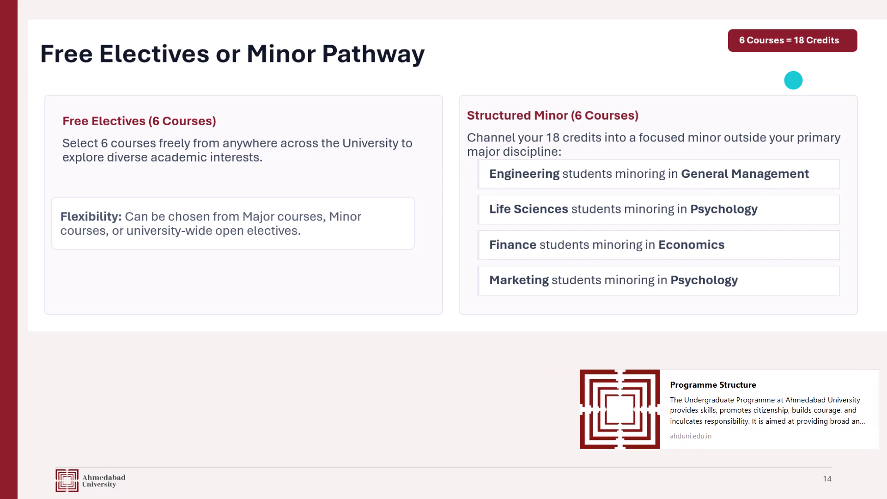
# Review the remaining slides from Semester-Wise Journey to How to Make Good Academic Choices, and exit the presentation.
pyautogui.press('Right')
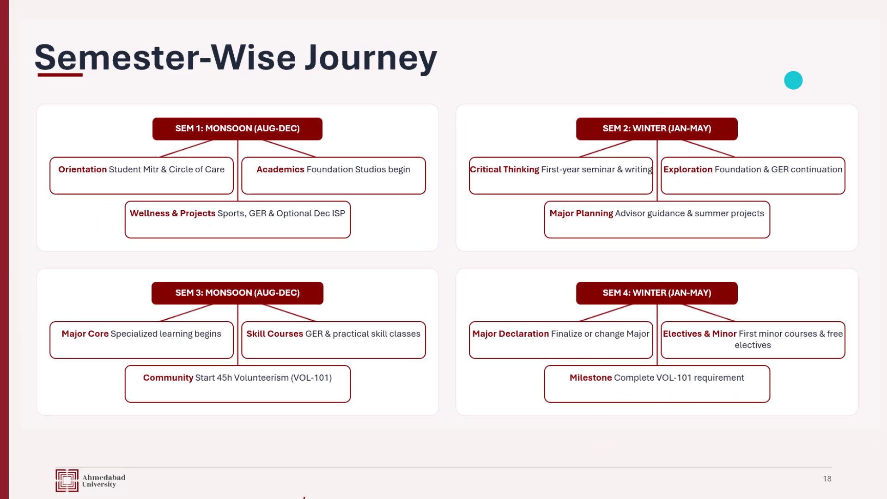
pyautogui.press('Right')
pyautogui.press('Right')
pyautogui.press('Right')
pyautogui.press('Right')
pyautogui.press('Right')
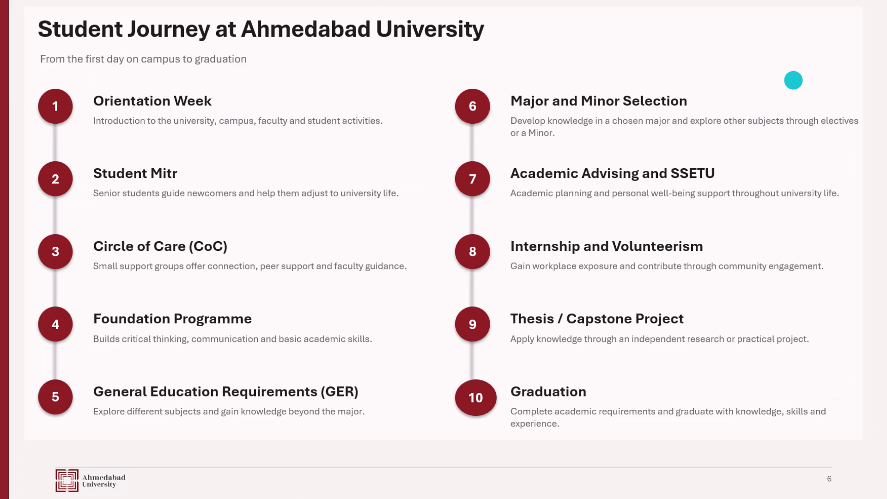
pyautogui.press('Right')
pyautogui.press('Right')
pyautogui.press('Right')
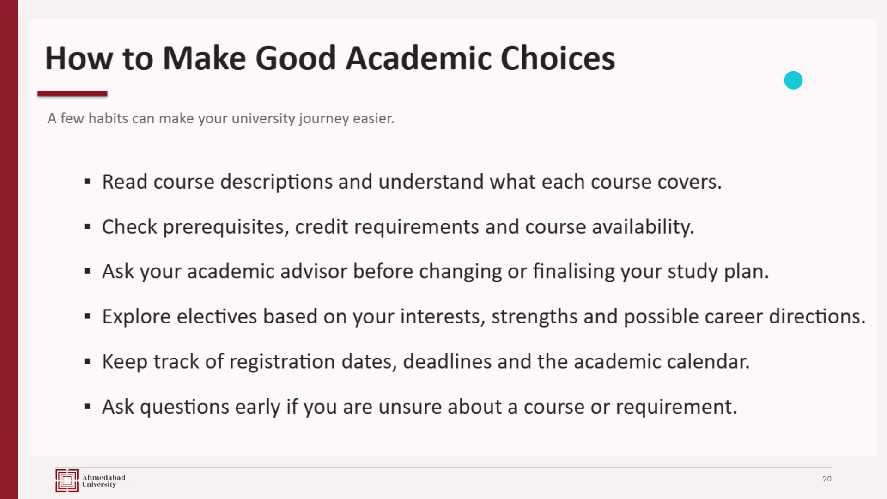
pyautogui.press('Escape')
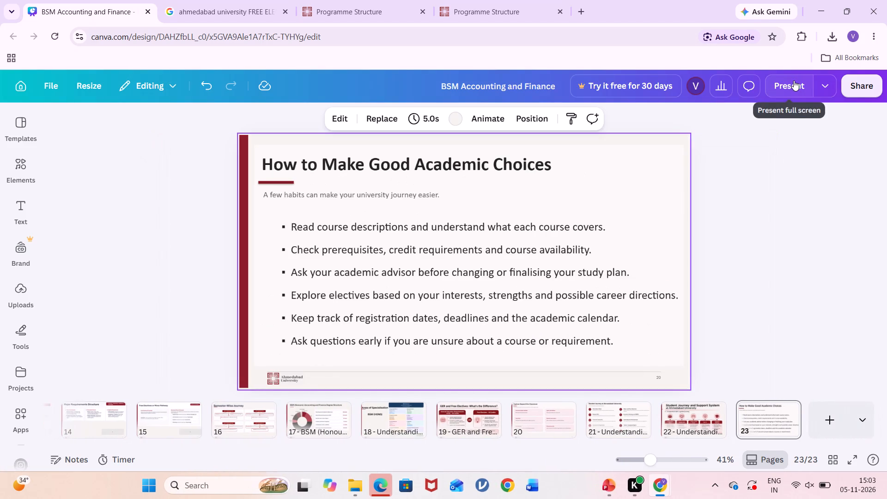
# Check the Main Components of Your UG Programme and Degree Flexibility & Academic Terms slides on pages 10 and 11.
pyautogui.hscroll(9, 629, 412)
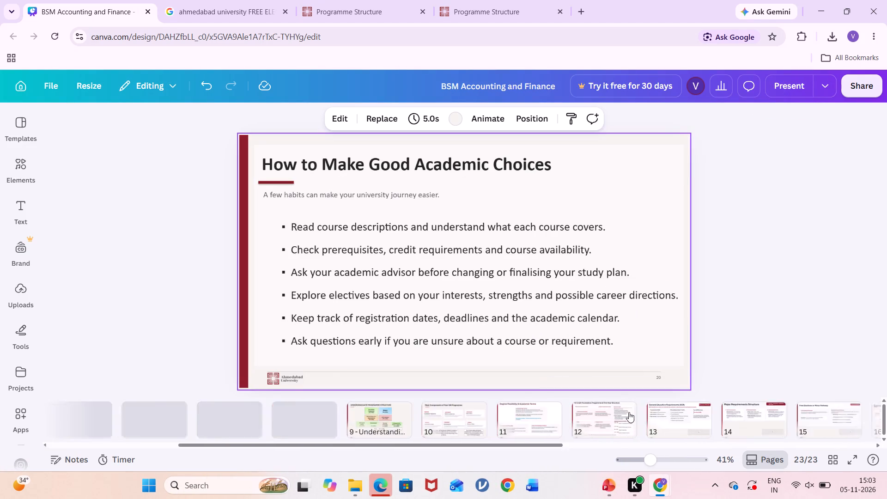
pyautogui.hscroll(3, 629, 412)
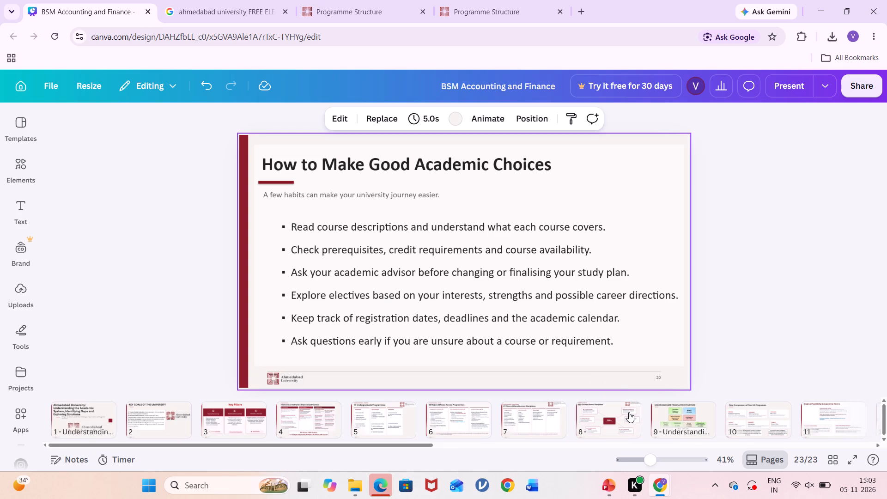
pyautogui.click(729, 409)
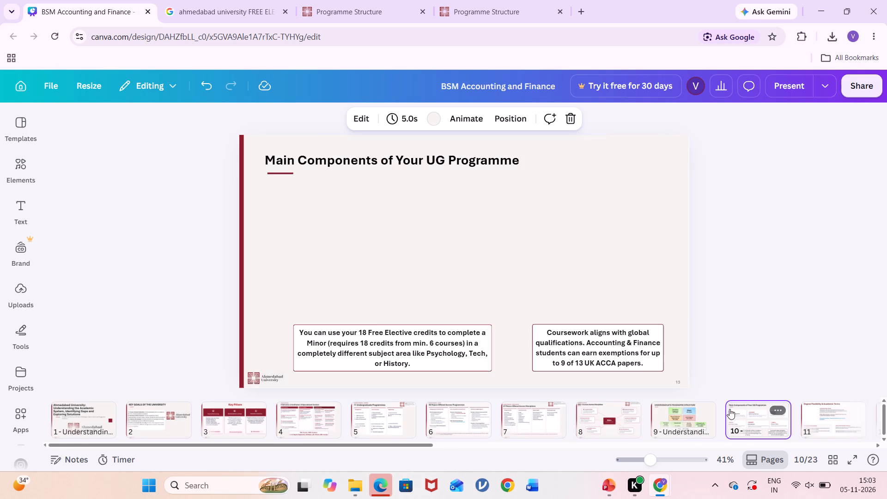
pyautogui.hscroll(-2, 729, 409)
pyautogui.click(729, 409)
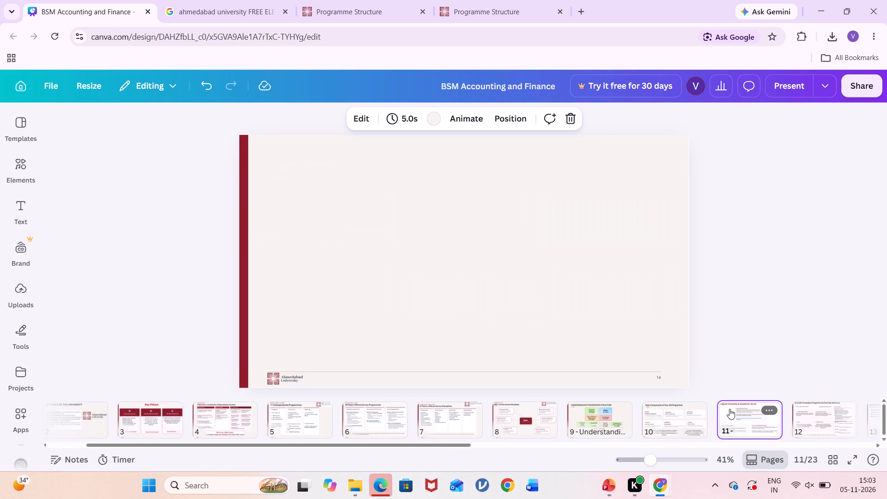
pyautogui.hscroll(-3, 729, 409)
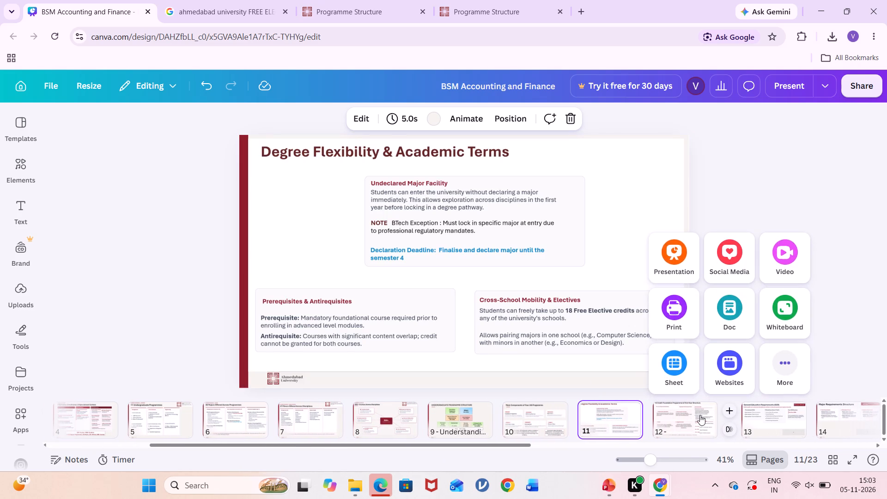
# Search Google for "ahmedabad university foundation programme" and open the university's Foundation Programme page.
pyautogui.click(167, 10)
pyautogui.moveTo(349, 105); pyautogui.dragTo(303, 101)
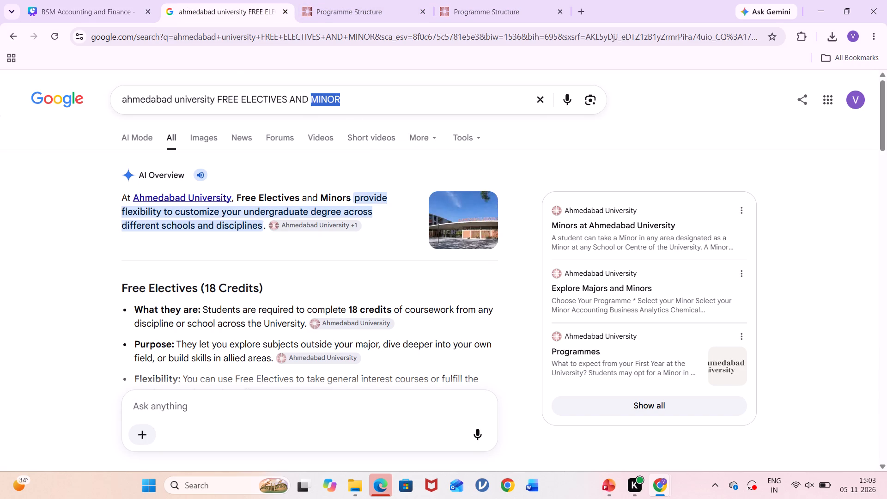
pyautogui.moveTo(303, 101); pyautogui.dragTo(224, 93)
pyautogui.press('BackSpace')
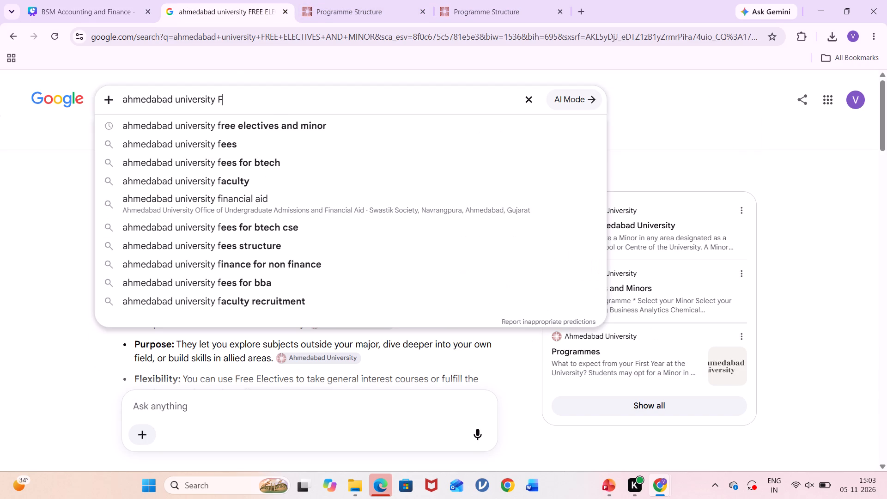
pyautogui.write('ounda')
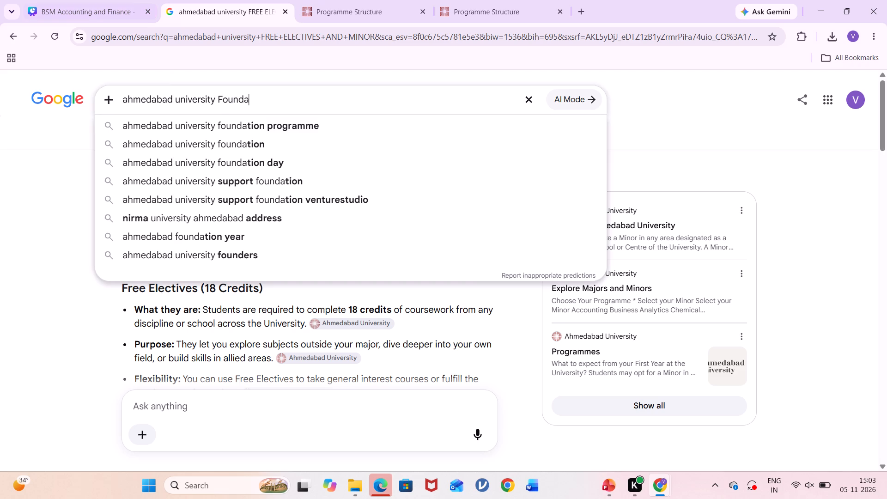
pyautogui.click(228, 125)
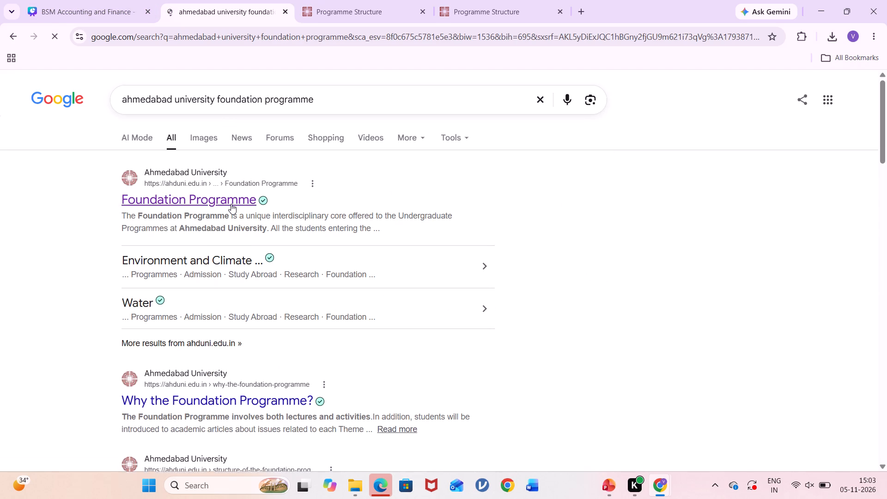
pyautogui.click(231, 204)
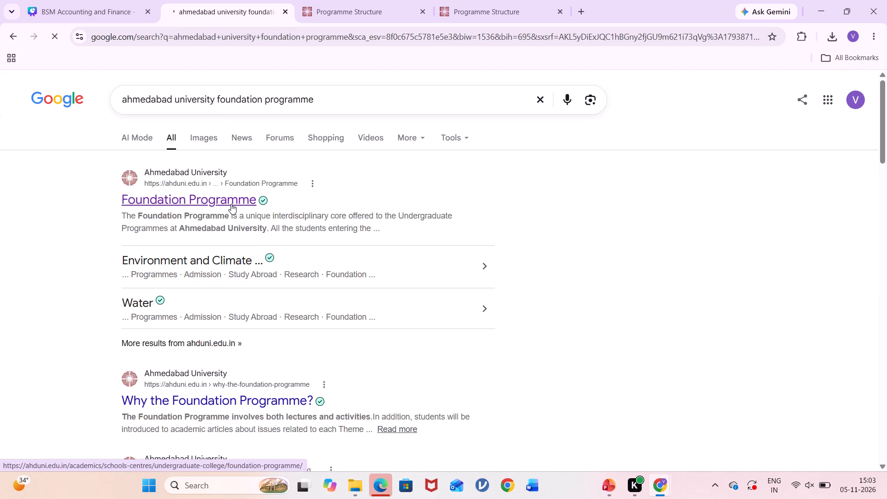
# Skim the Foundation Programme page from its introduction through the knowledge domains to the thematic Studios, and return to the introduction.
pyautogui.scroll(-1, 231, 204)
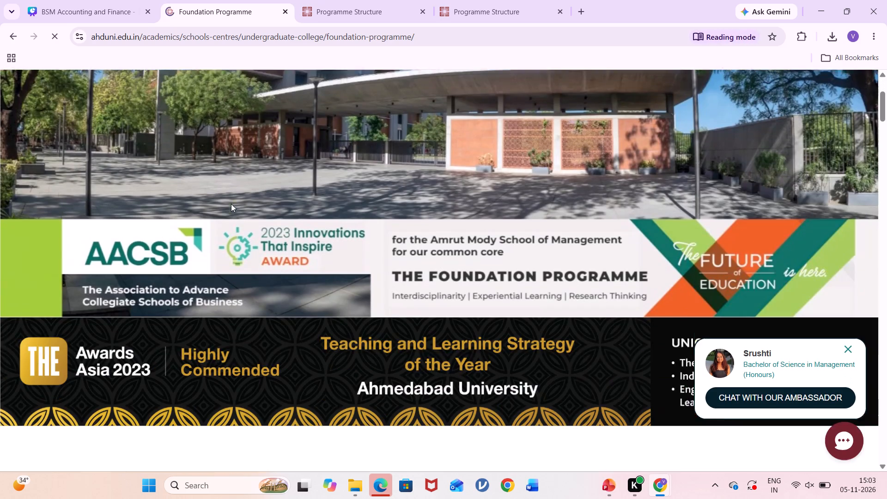
pyautogui.scroll(-5, 231, 204)
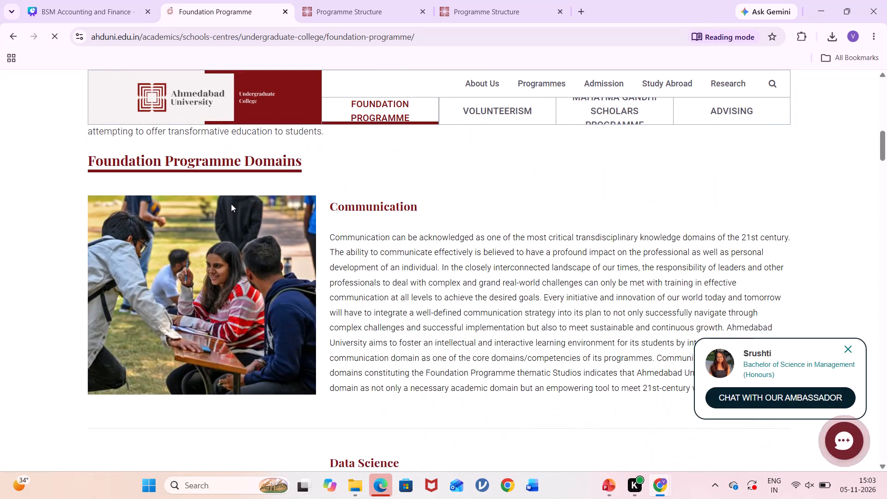
pyautogui.scroll(-7, 231, 204)
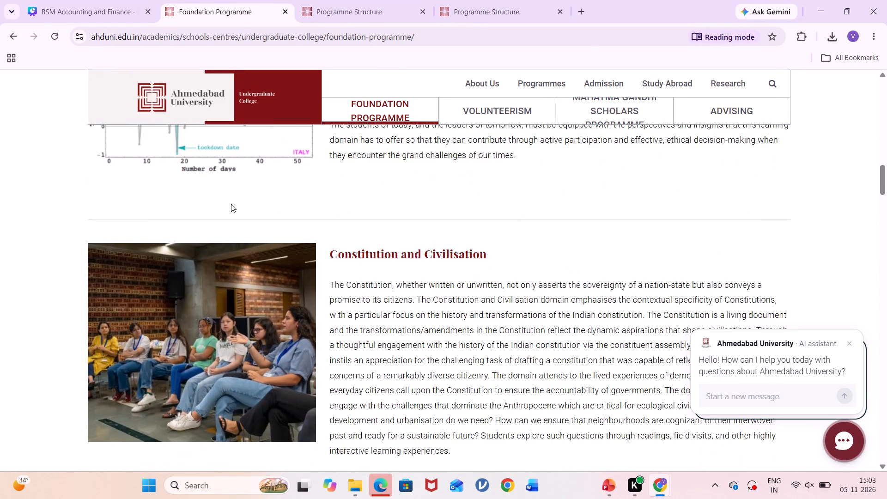
pyautogui.scroll(-14, 231, 204)
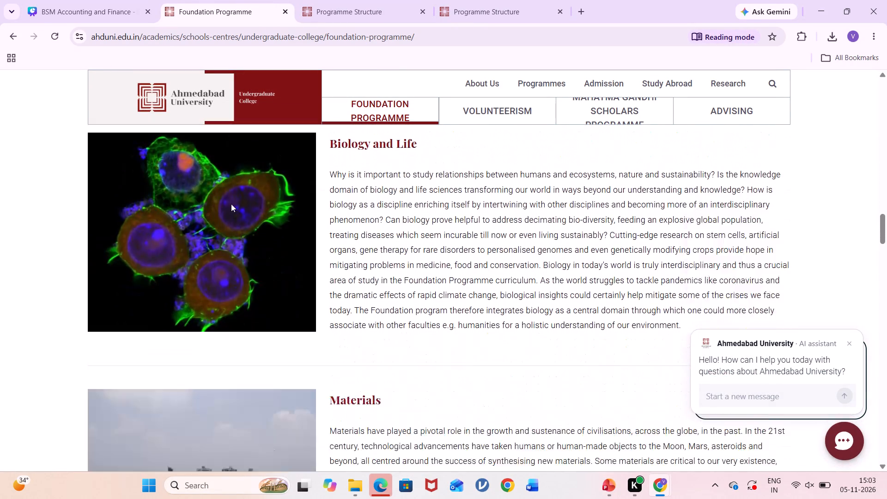
pyautogui.scroll(-9, 231, 204)
pyautogui.scroll(2, 231, 204)
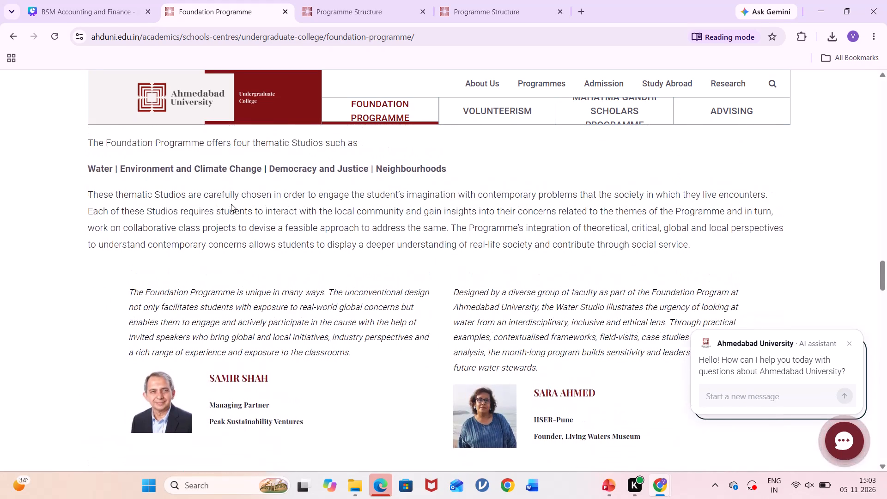
pyautogui.scroll(9, 231, 204)
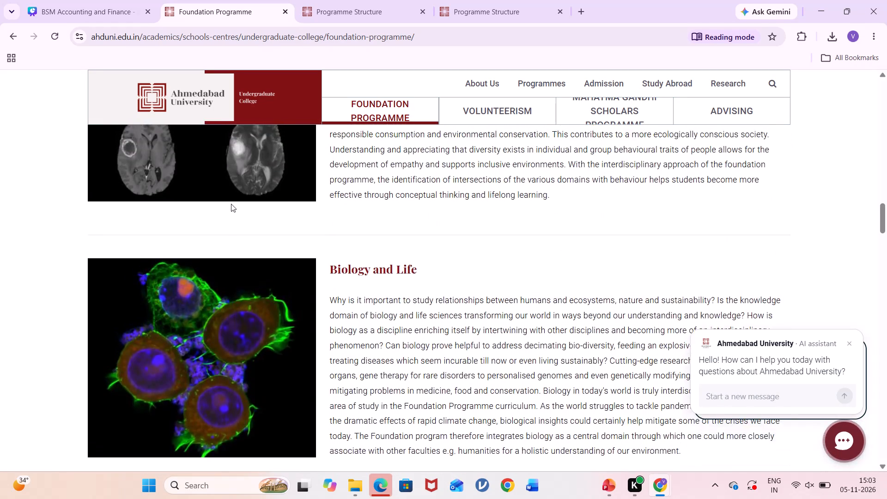
pyautogui.scroll(12, 231, 204)
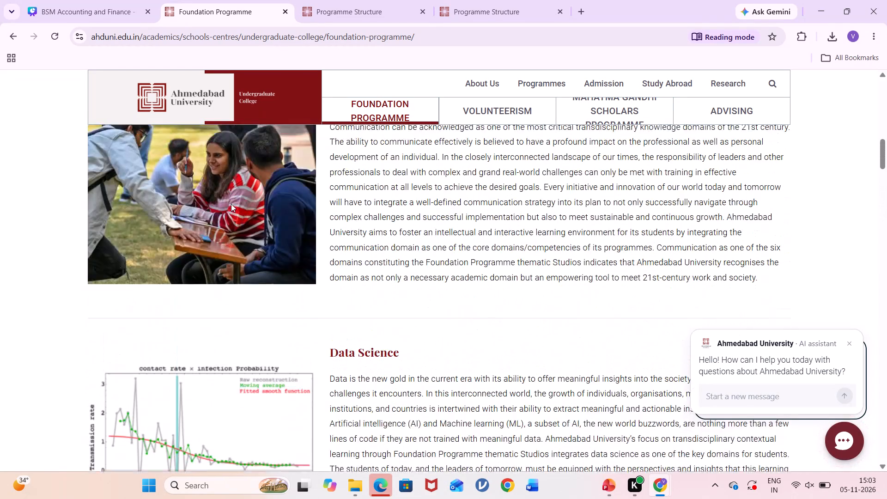
pyautogui.scroll(5, 231, 204)
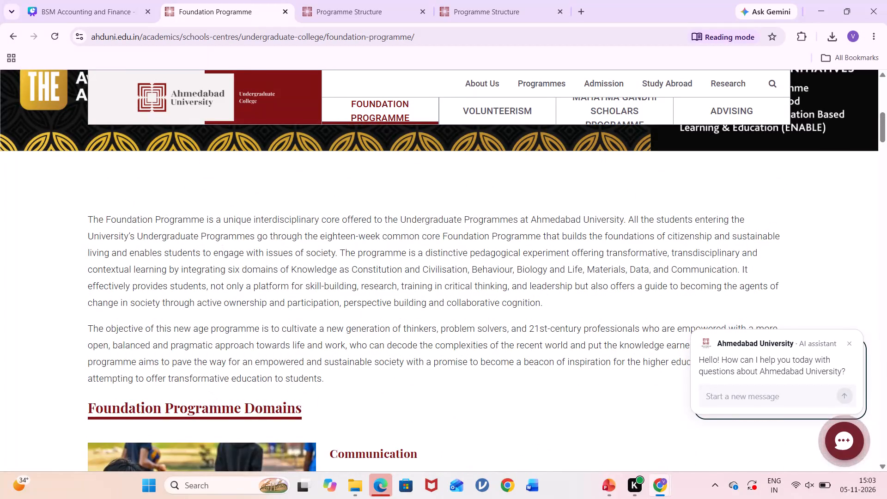
# Read how the Foundation Programme's domains are delivered and which thematic Studios it offers, further down the web page.
pyautogui.scroll(-7, 228, 407)
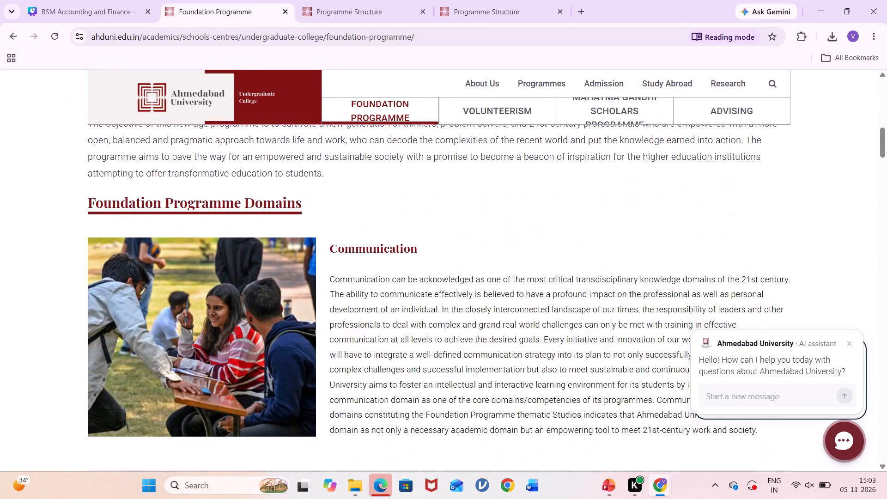
pyautogui.scroll(-12, 228, 407)
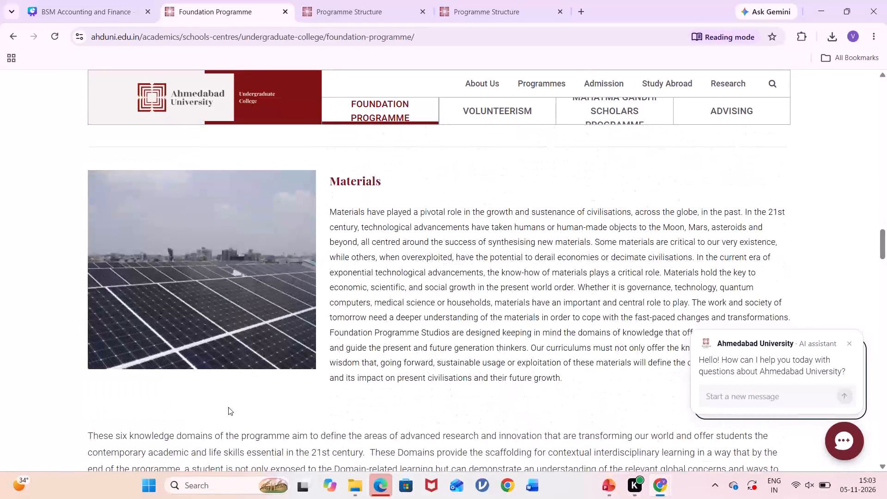
pyautogui.scroll(-6, 228, 407)
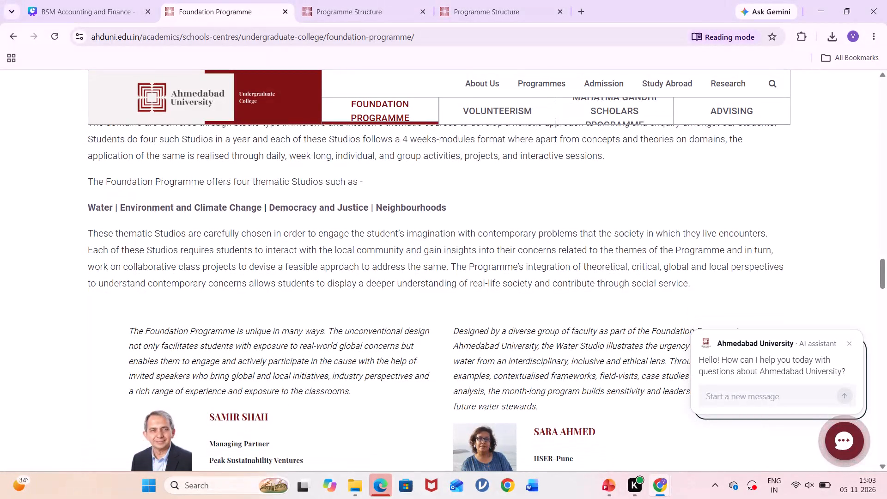
pyautogui.scroll(-1, 228, 407)
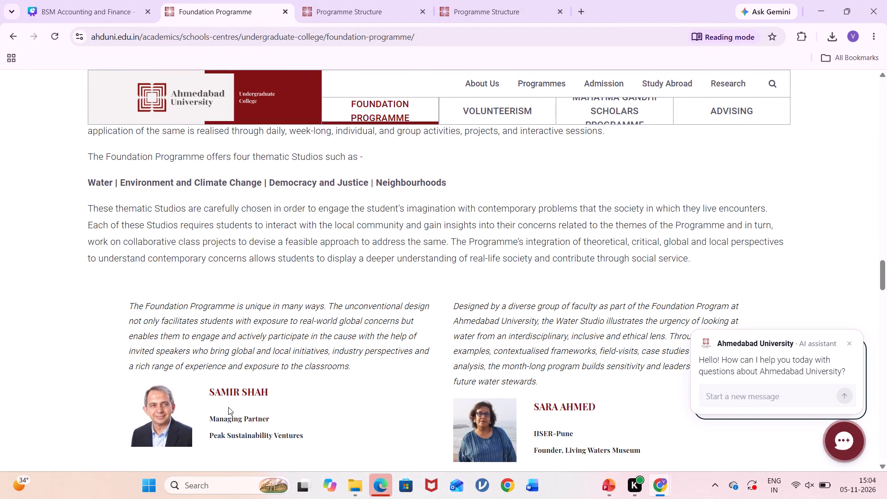
pyautogui.scroll(-1, 228, 407)
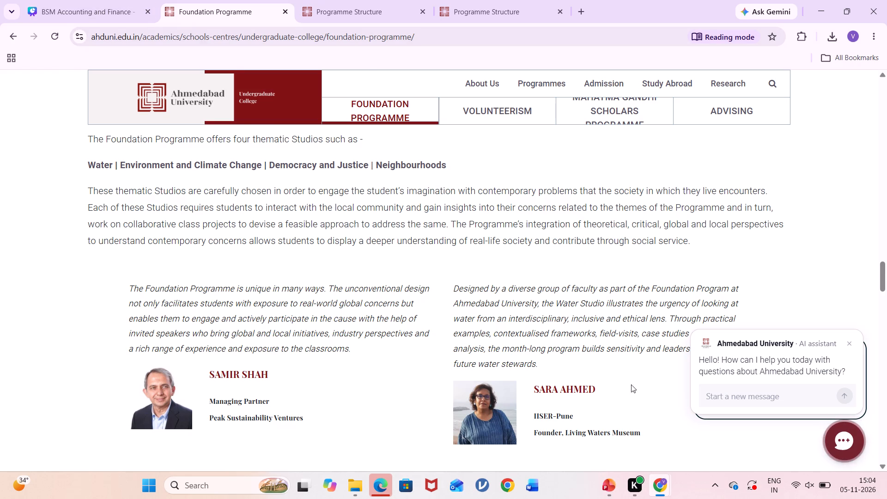
pyautogui.scroll(2, 619, 342)
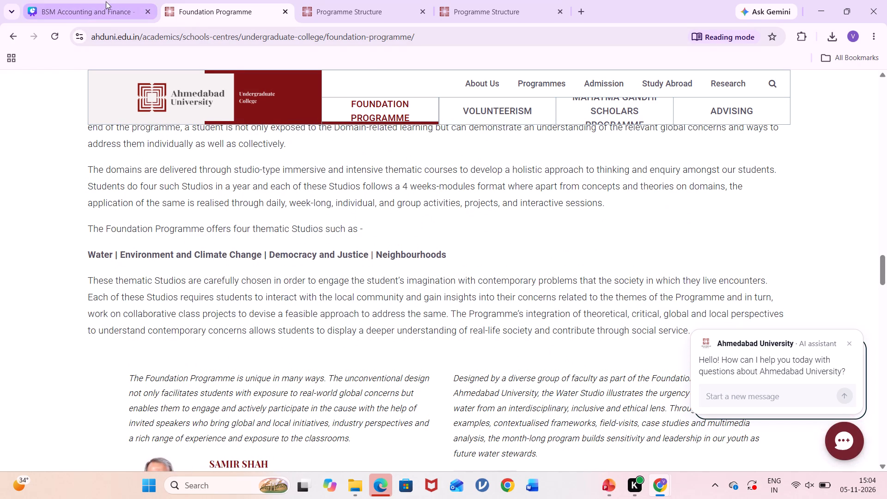
# Switch back to the Canva presentation and inspect the footer slide number on page 5, 11 Undergraduate Programmes.
pyautogui.click(106, 1)
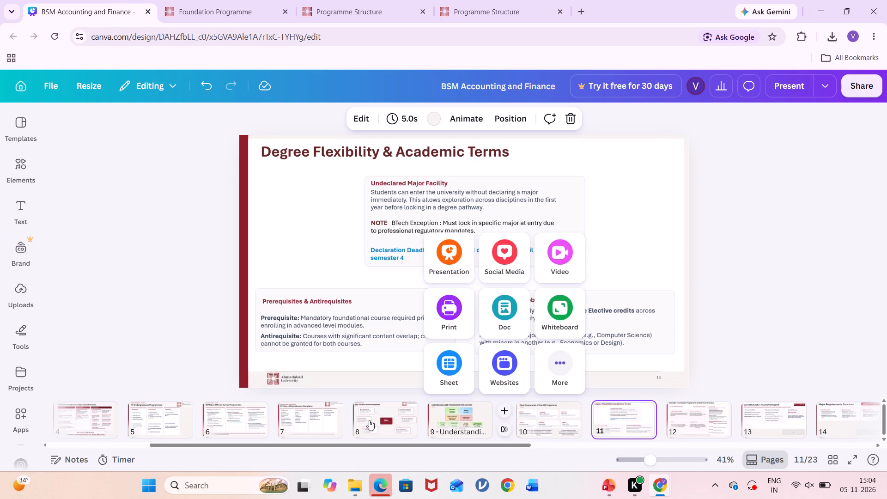
pyautogui.click(333, 418)
pyautogui.hscroll(7, 333, 418)
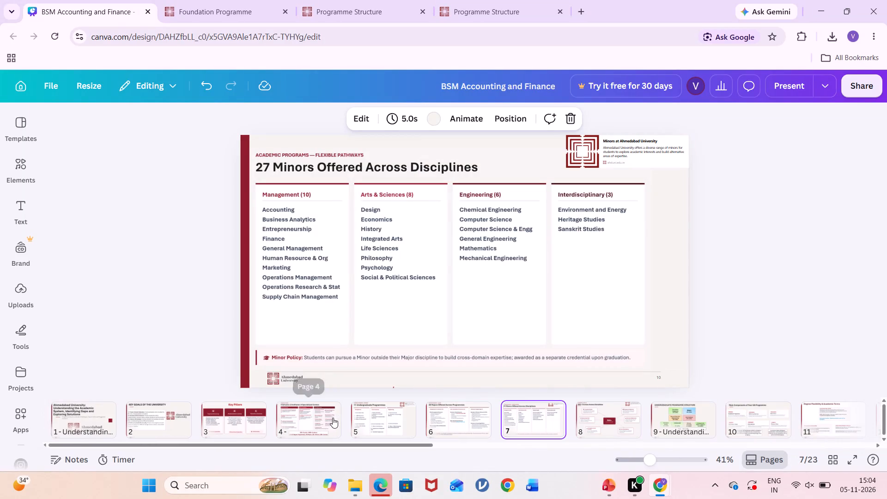
pyautogui.click(250, 417)
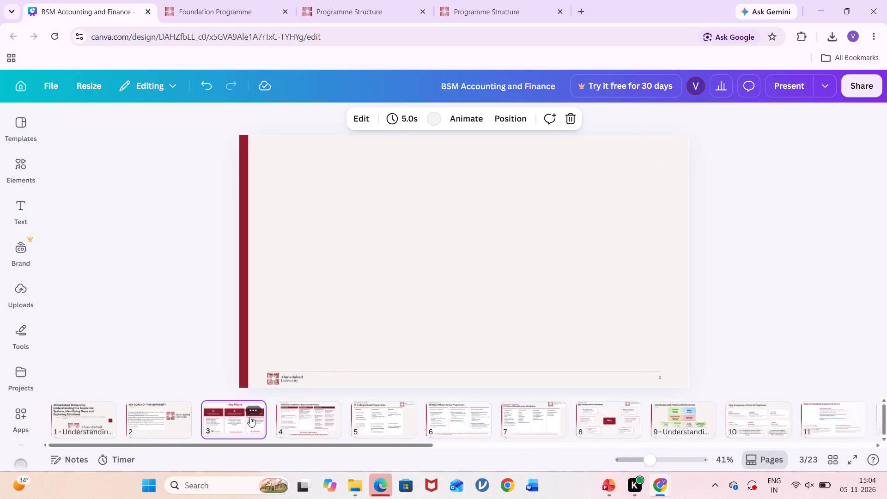
pyautogui.press('Right')
pyautogui.press('Right')
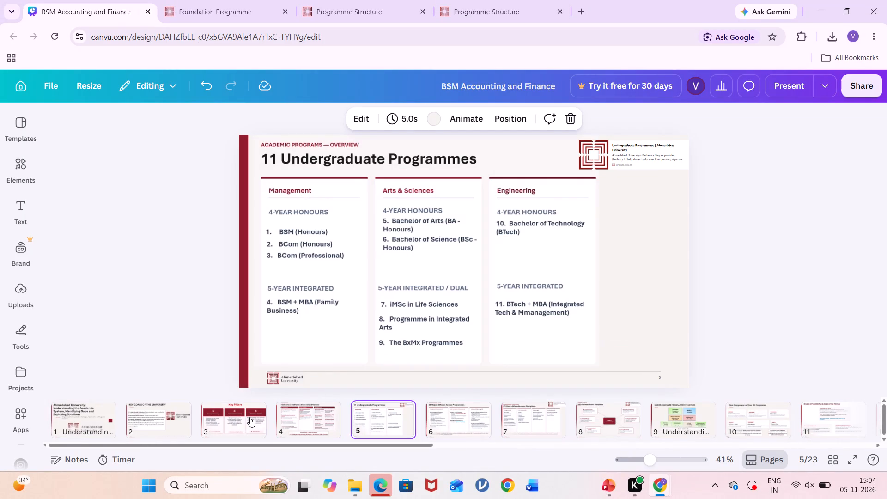
pyautogui.doubleClick(662, 376)
pyautogui.doubleClick(661, 377)
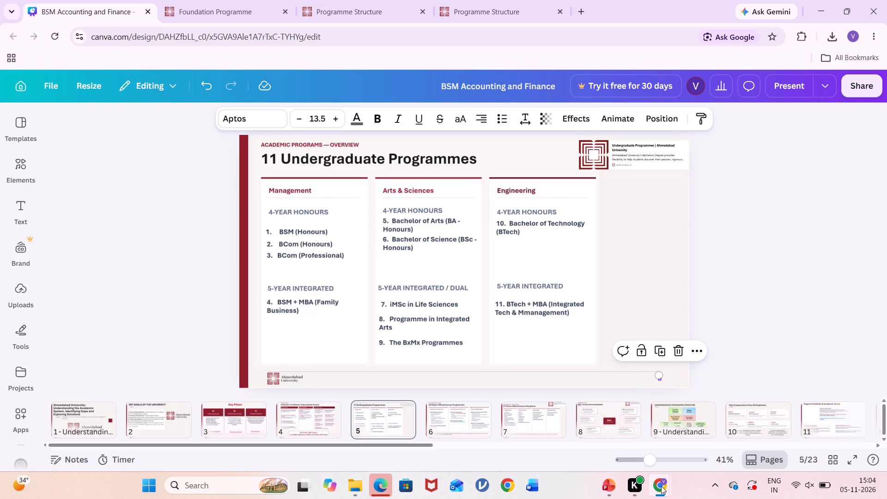
pyautogui.click(666, 379)
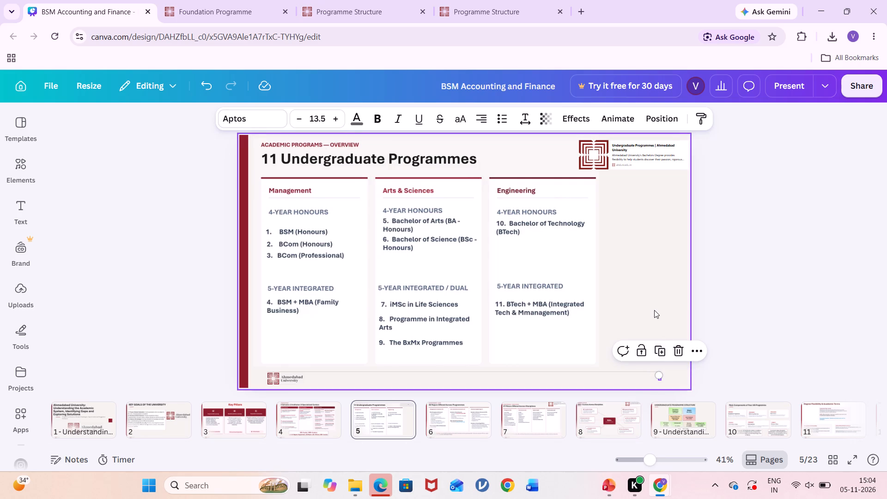
pyautogui.click(654, 310)
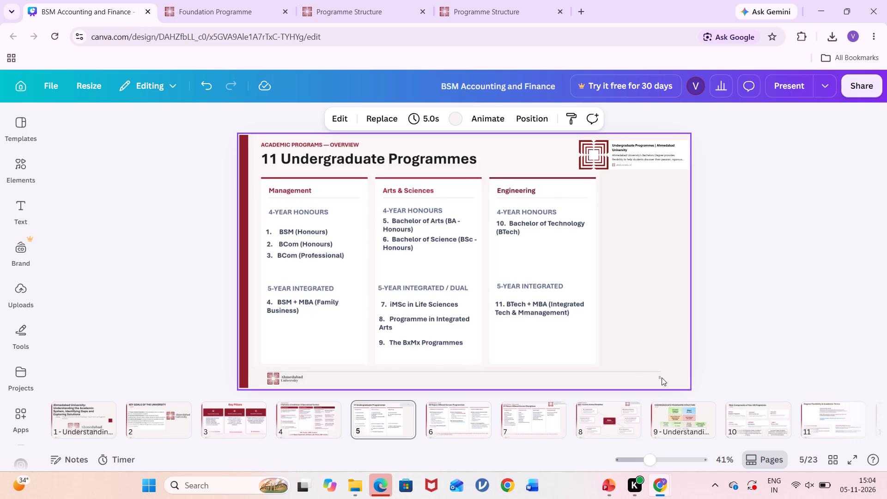
pyautogui.click(662, 377)
# Present the deck full screen starting from page 1, the Ahmedabad University title slide.
pyautogui.click(61, 423)
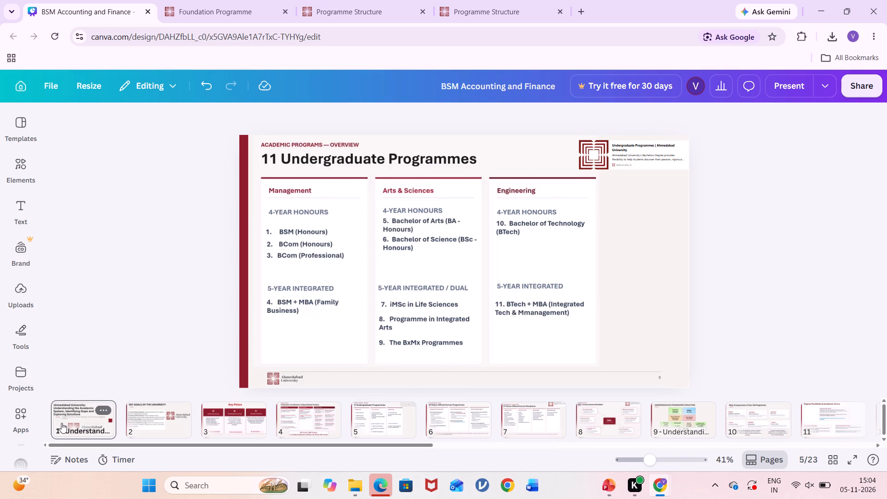
pyautogui.click(799, 79)
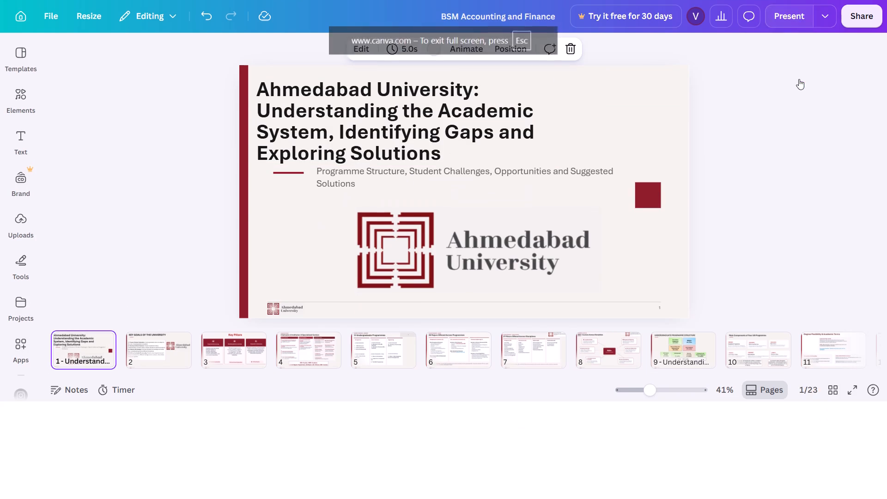